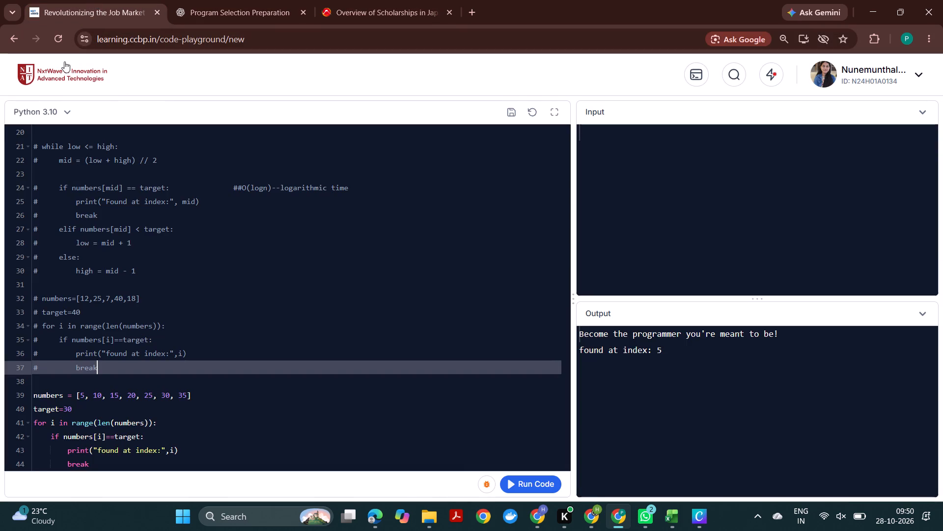
click(55, 70)
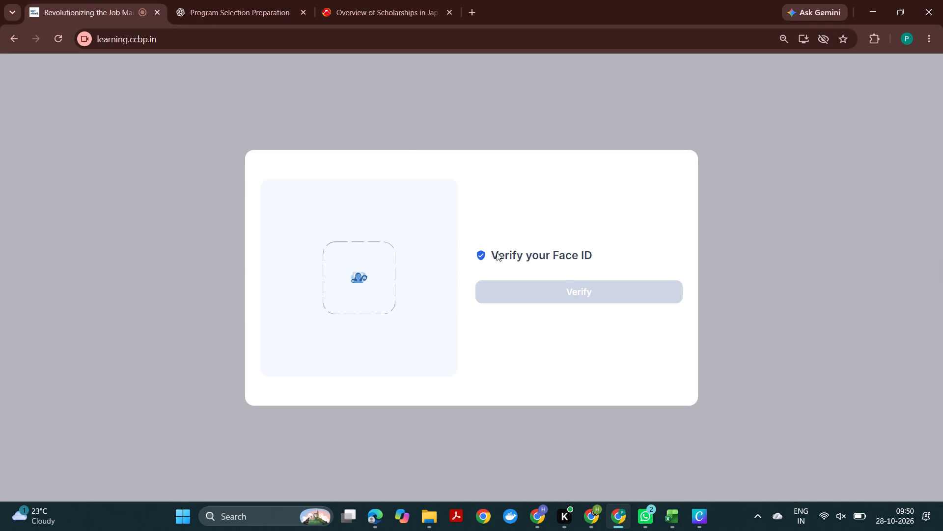
double_click(585, 310)
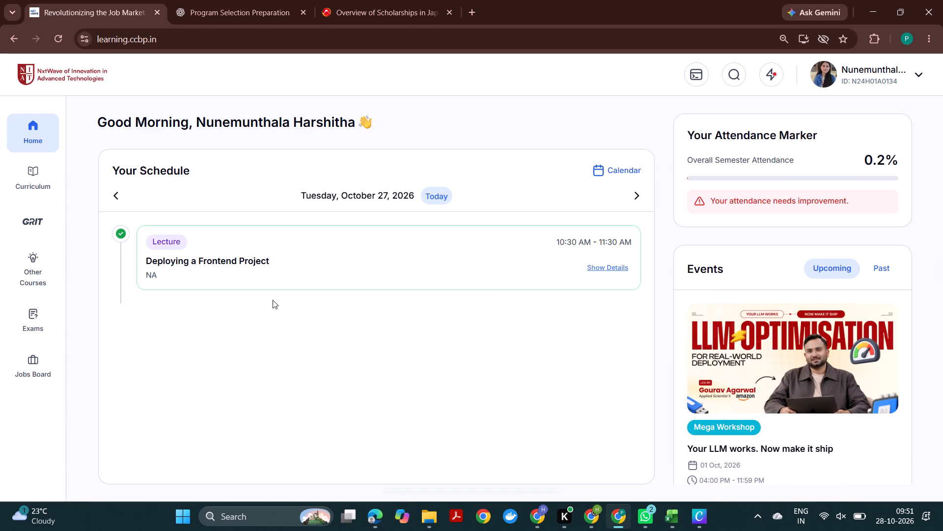
Reload the portal home page, resume the Data visualisation course, and dismiss the feedback announcement.
scroll(238, 366, down, 1)
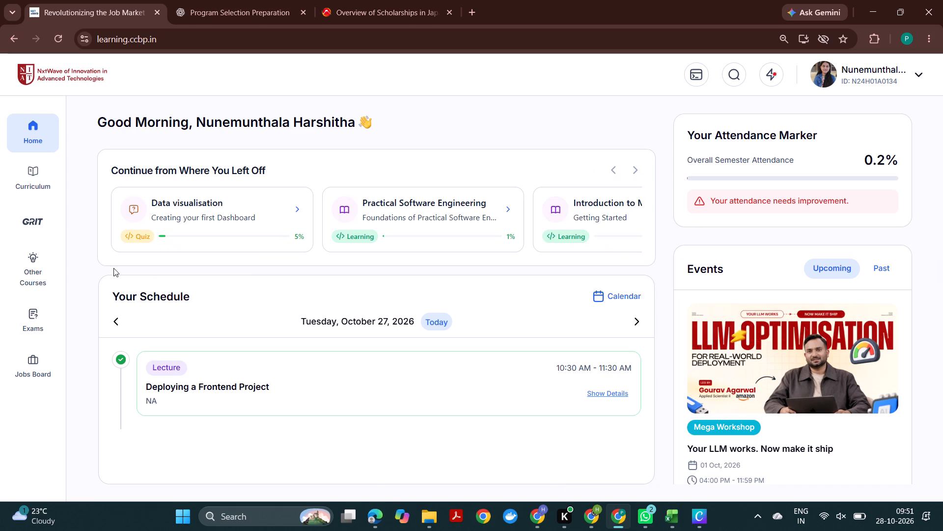
scroll(290, 346, down, 1)
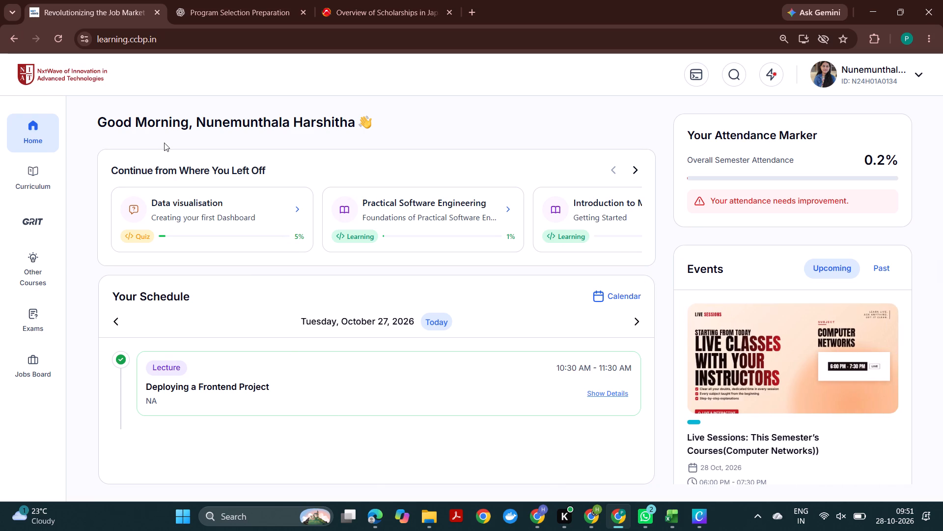
click(58, 40)
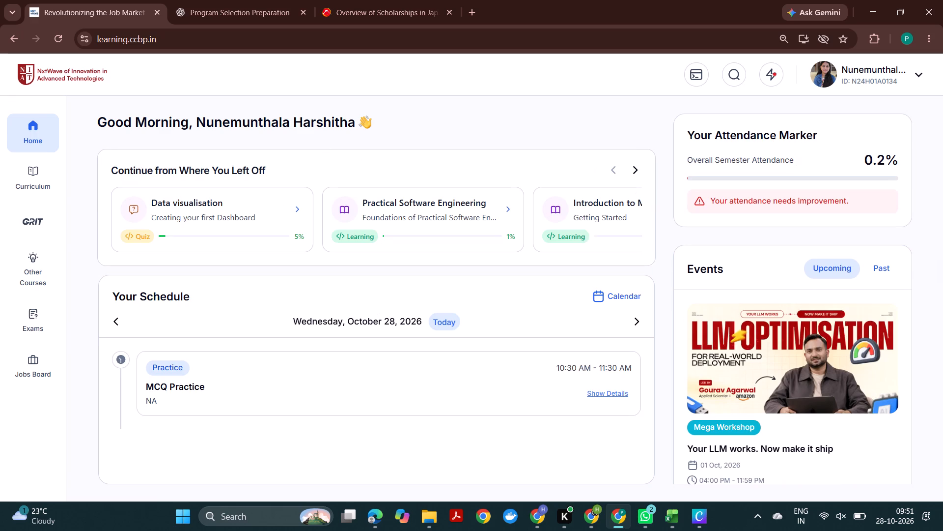
click(206, 226)
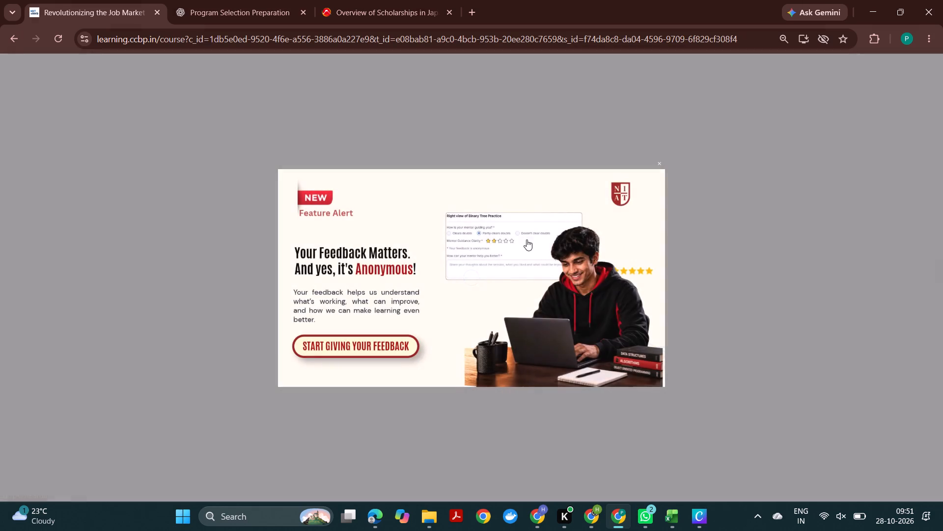
click(751, 205)
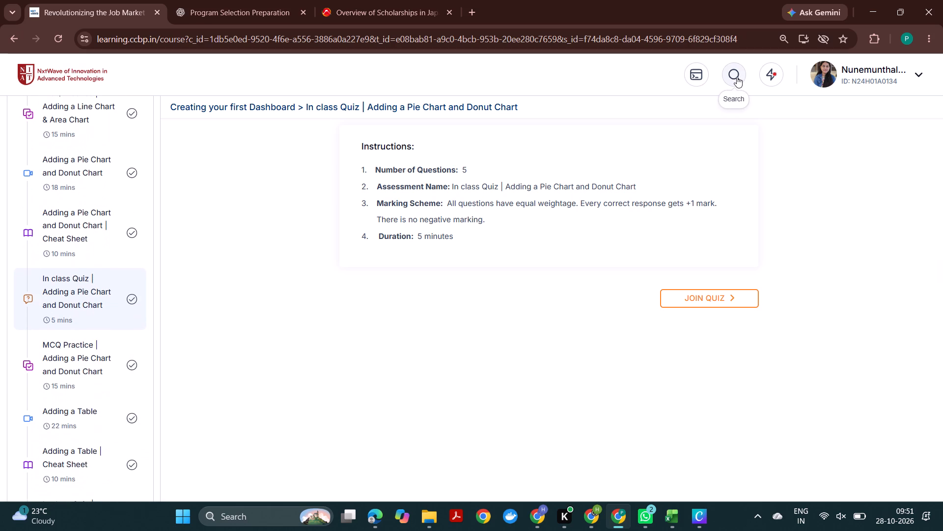
Open the Adding a Combo Chart cheat sheet in the Advanced Visualization topic and read through it.
scroll(50, 355, down, 6)
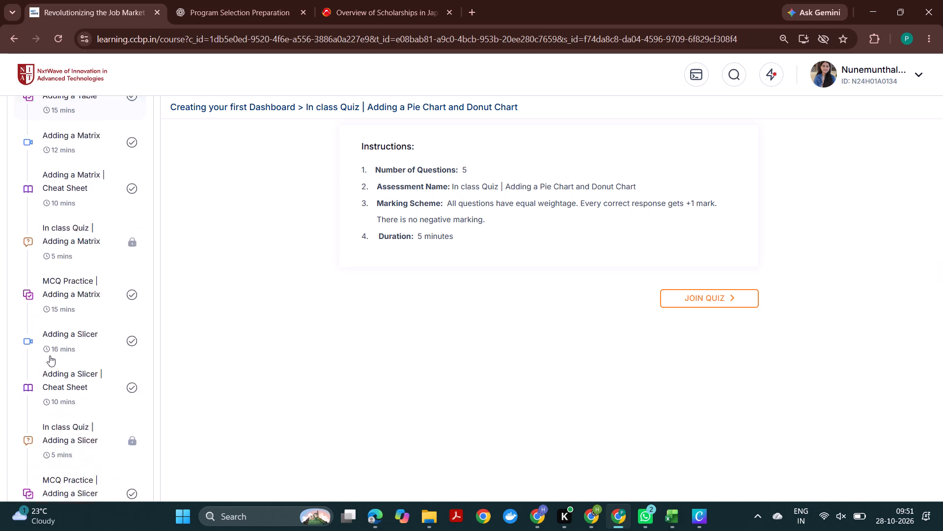
scroll(50, 355, down, 4)
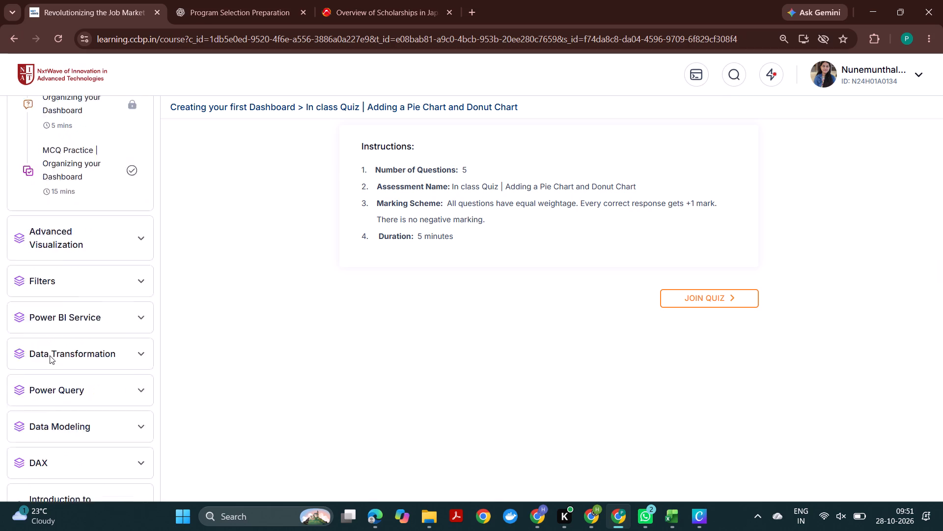
scroll(50, 355, down, 1)
scroll(50, 355, up, 2)
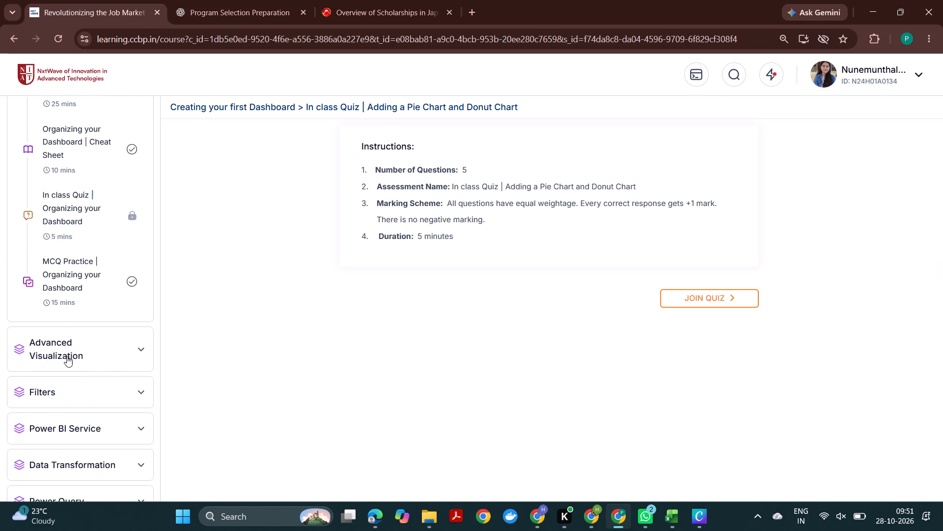
click(72, 356)
scroll(78, 293, up, 2)
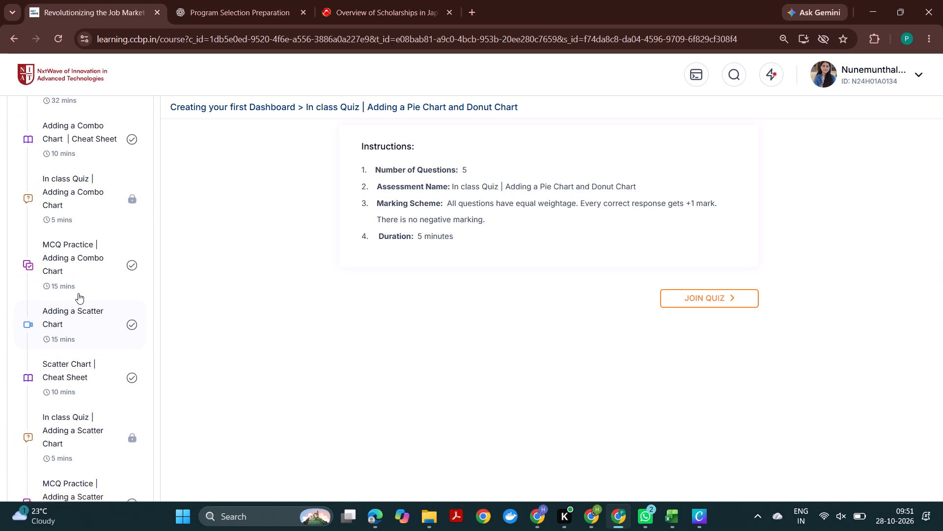
scroll(78, 293, up, 2)
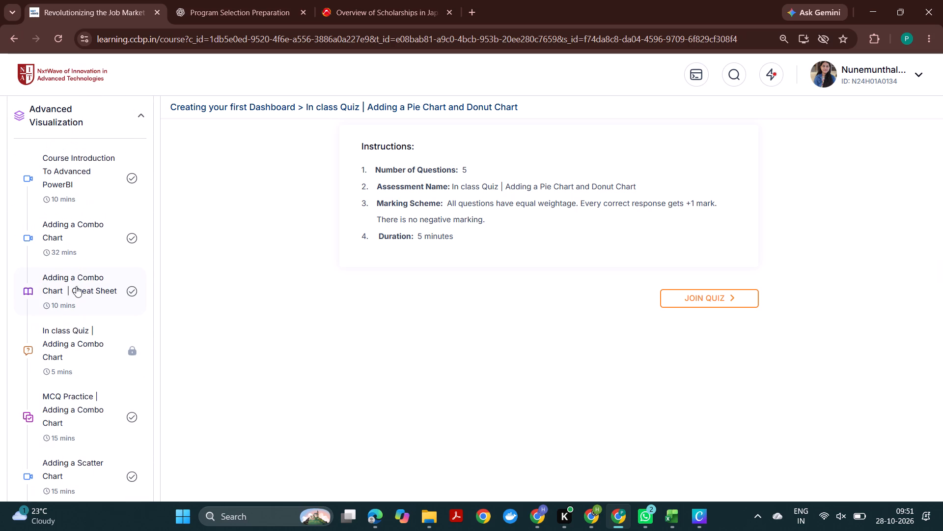
click(77, 293)
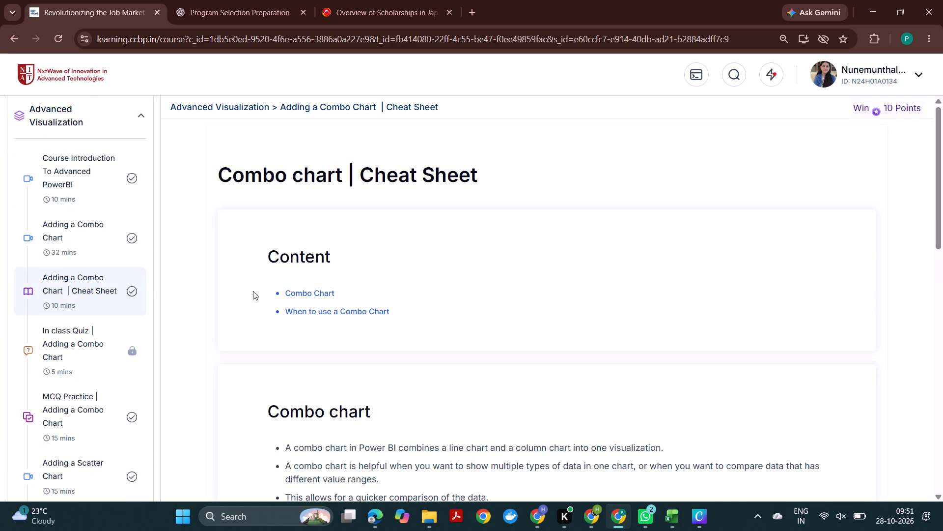
scroll(331, 296, down, 3)
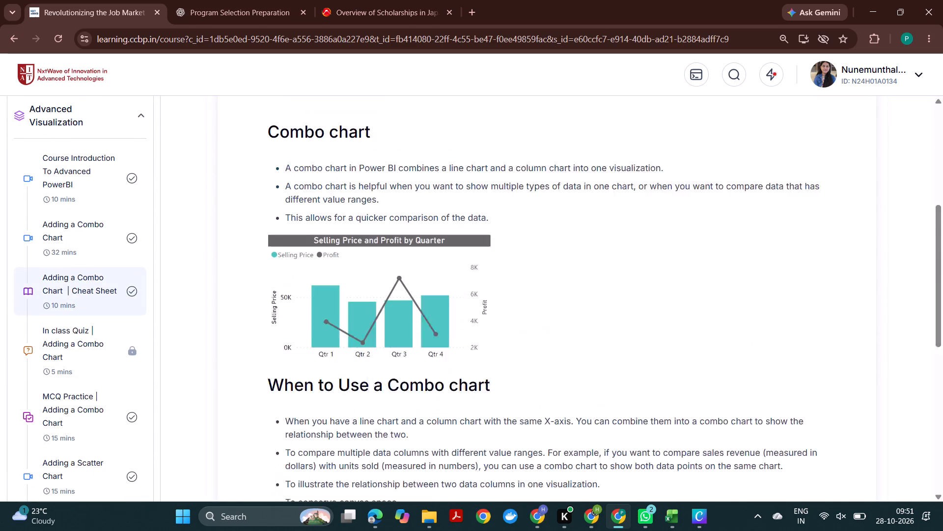
scroll(331, 296, down, 2)
Find Power BI Desktop with the system search and launch it.
click(267, 518)
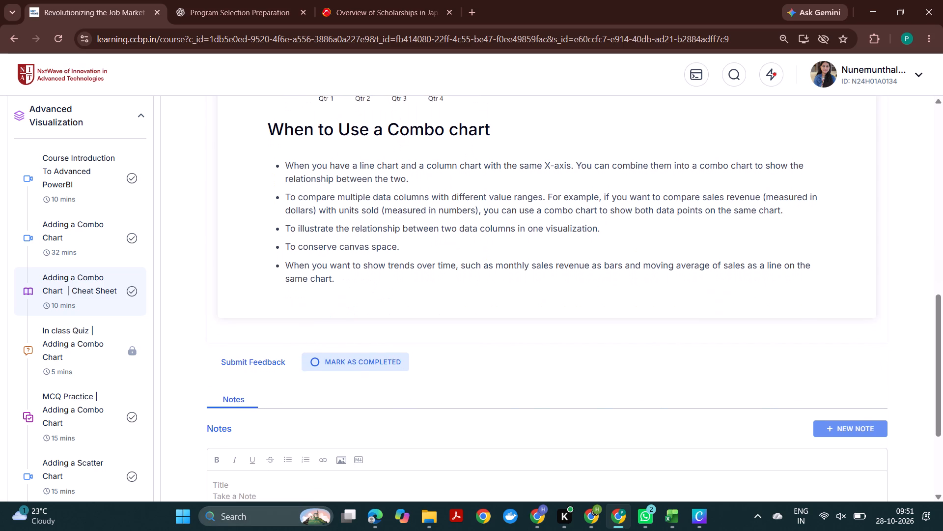
text(power)
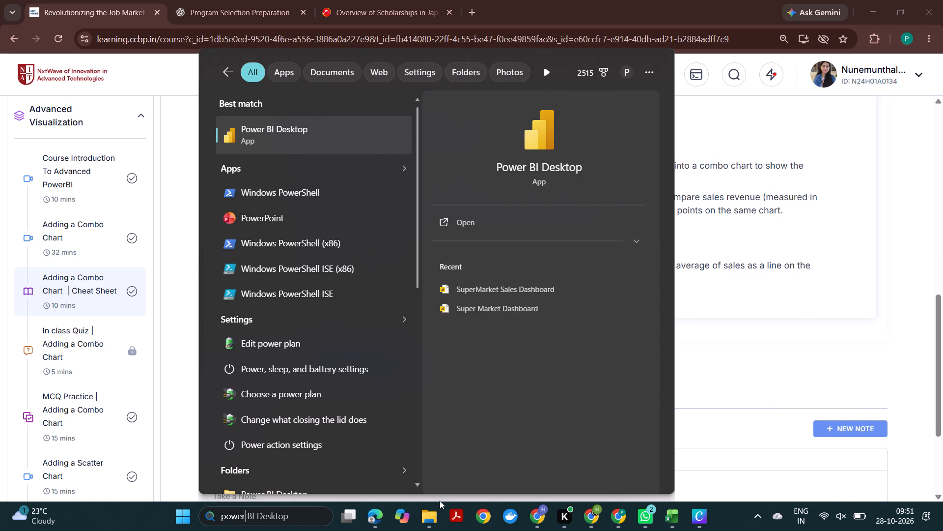
click(458, 230)
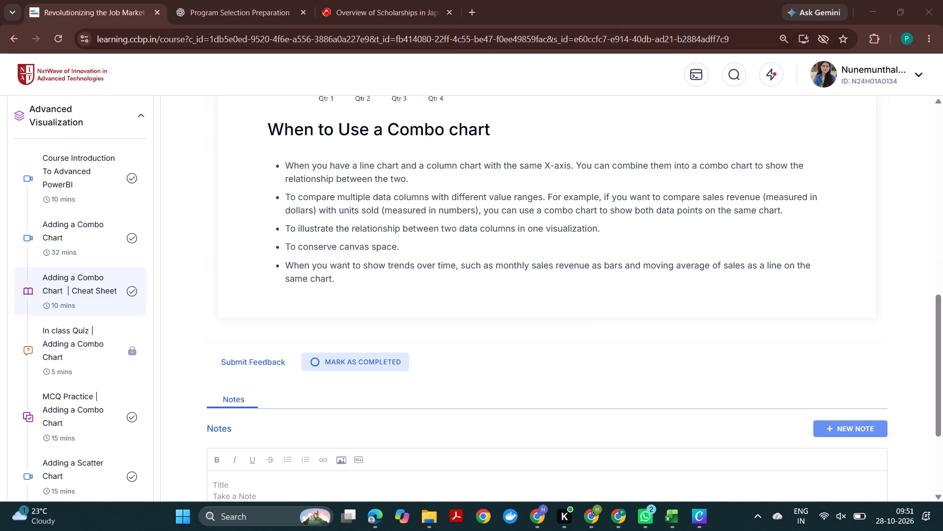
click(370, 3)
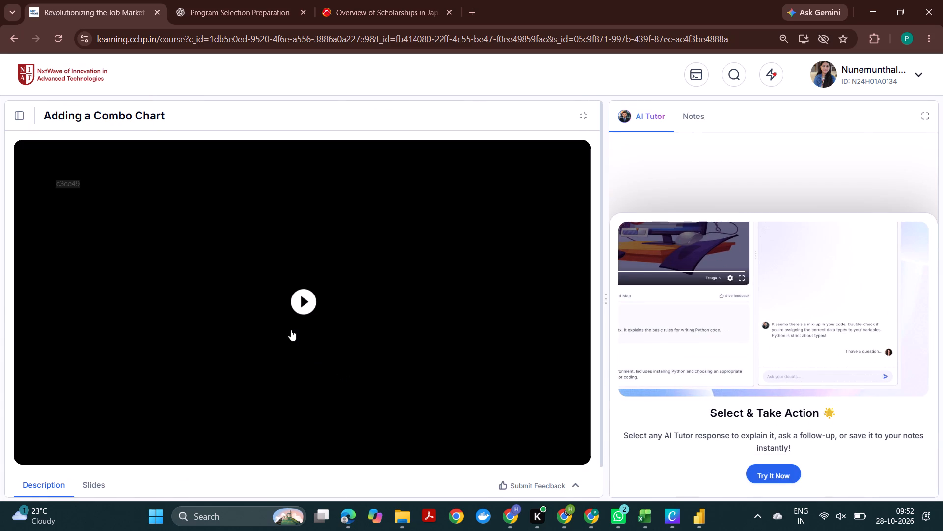
scroll(289, 328, down, 4)
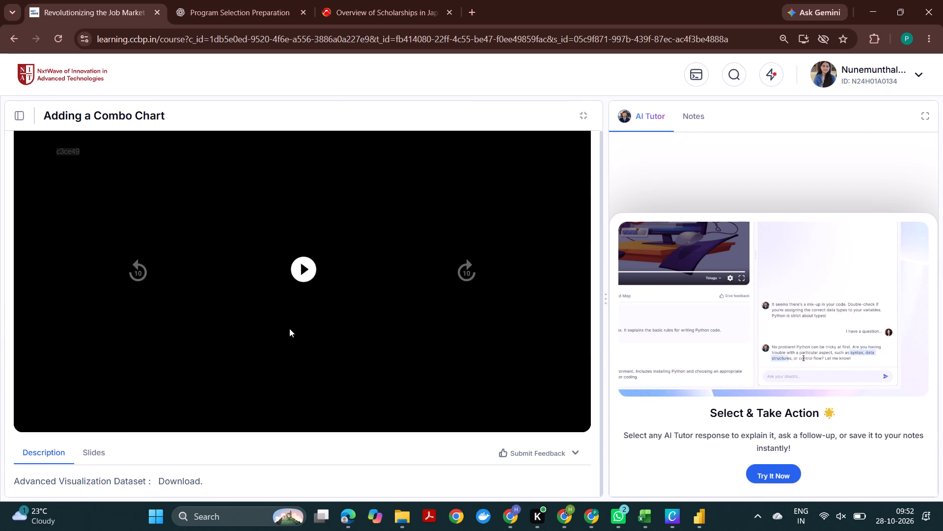
click(194, 475)
click(183, 478)
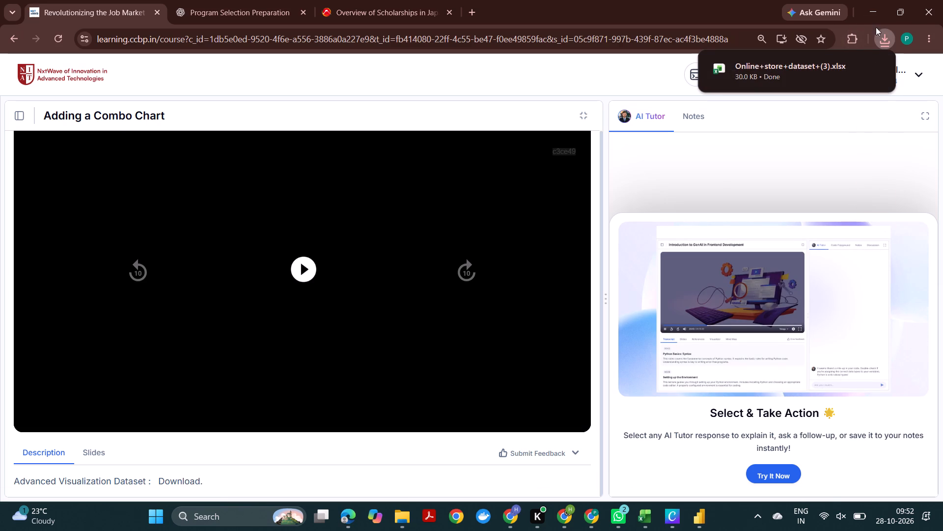
click(885, 37)
click(885, 42)
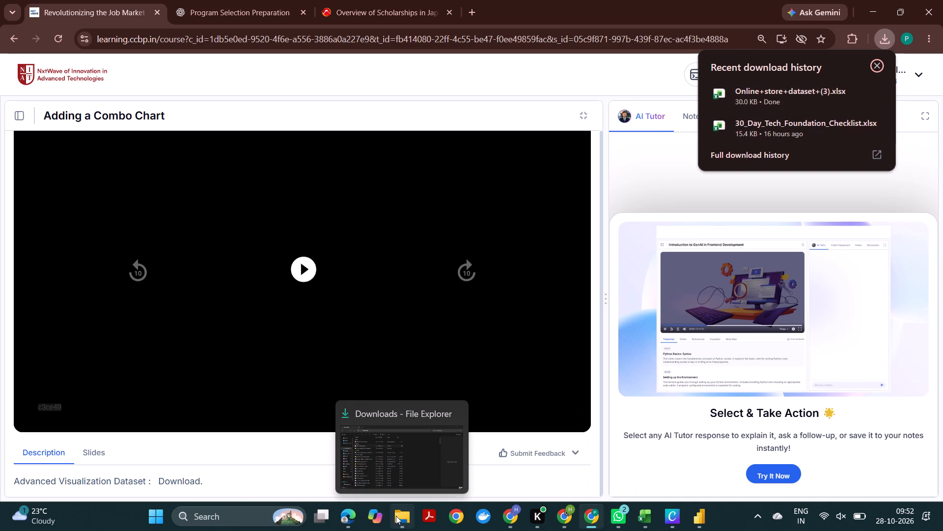
Switch to Power BI Desktop and start a report with an Excel workbook as the data source.
click(241, 516)
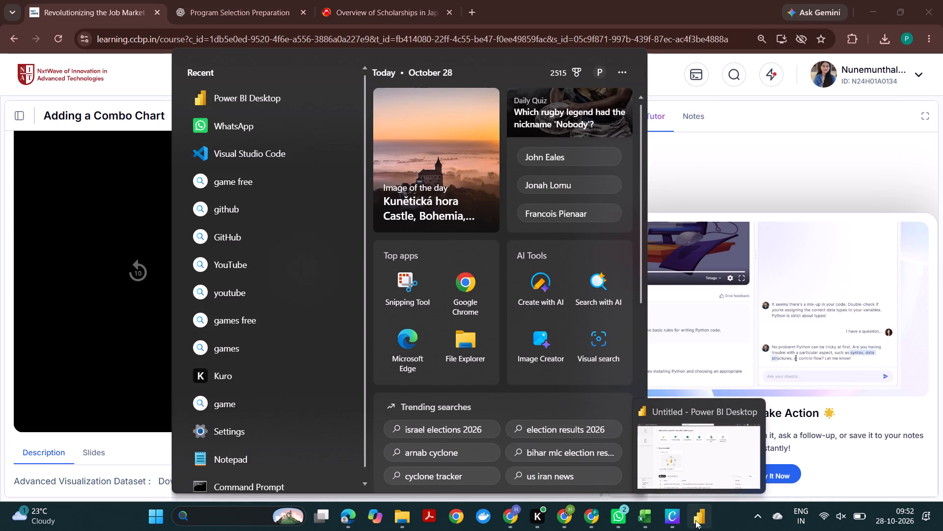
click(695, 520)
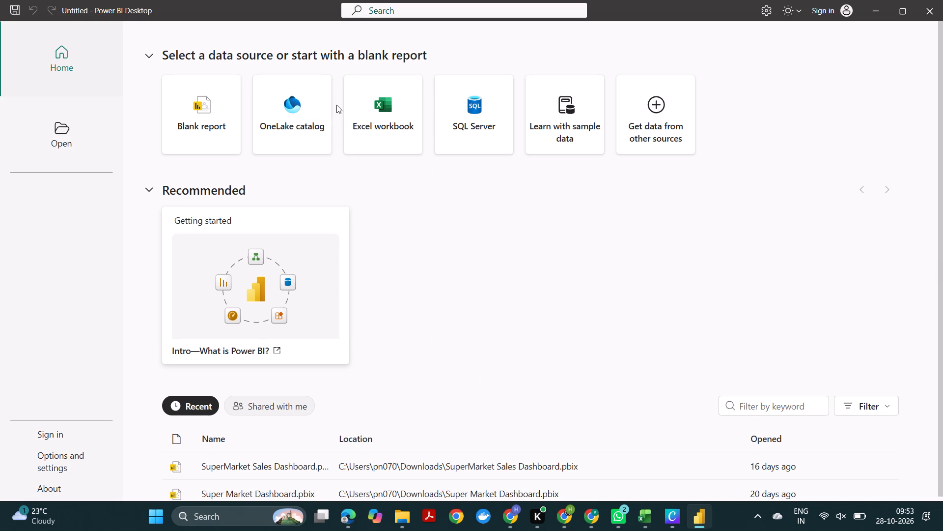
click(418, 118)
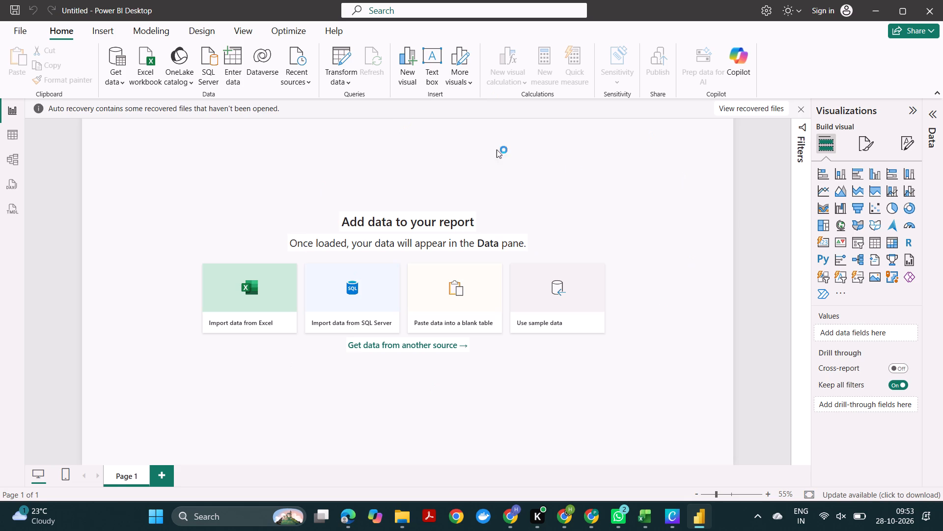
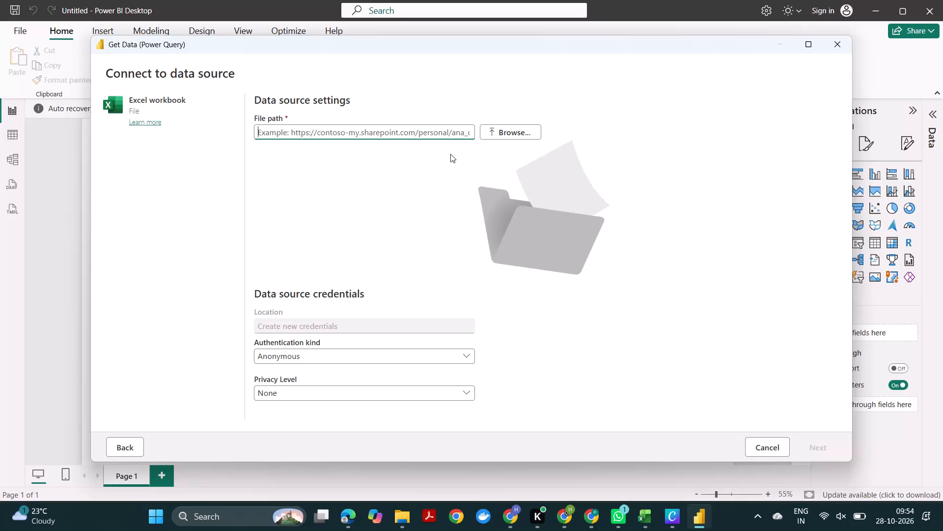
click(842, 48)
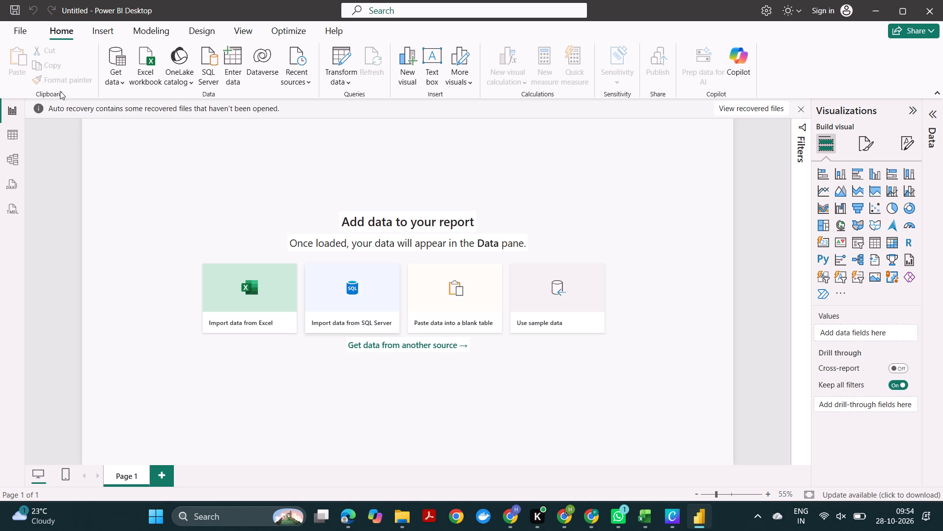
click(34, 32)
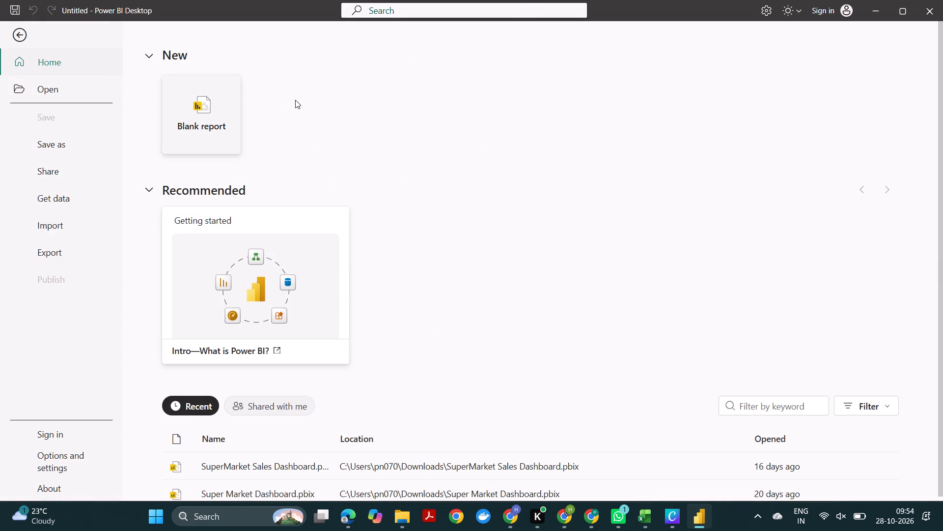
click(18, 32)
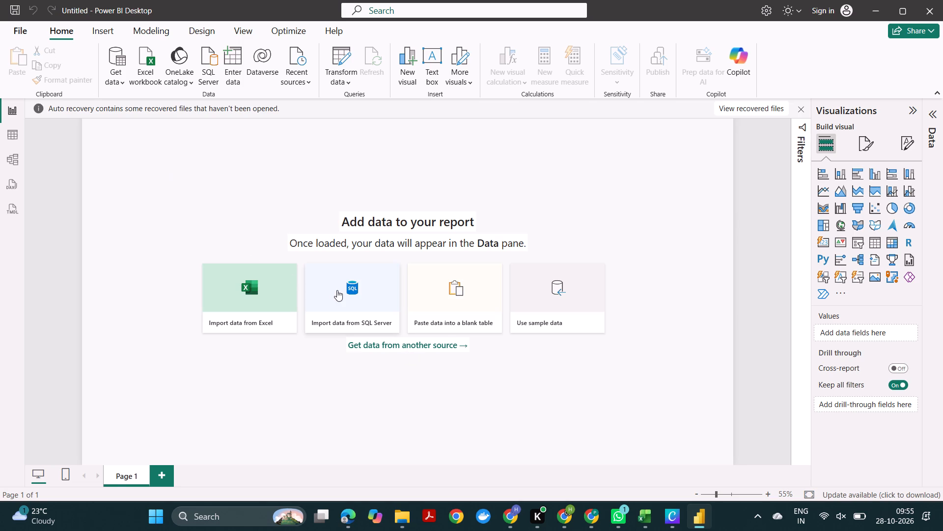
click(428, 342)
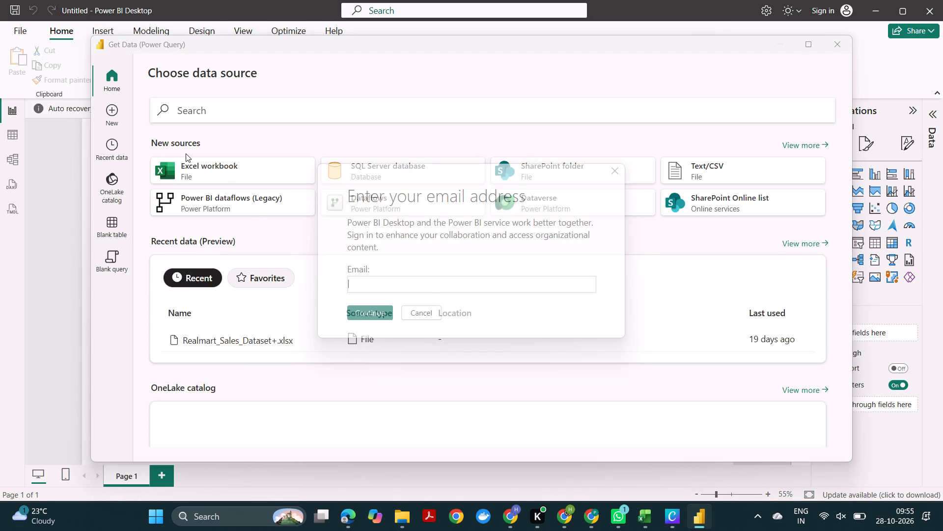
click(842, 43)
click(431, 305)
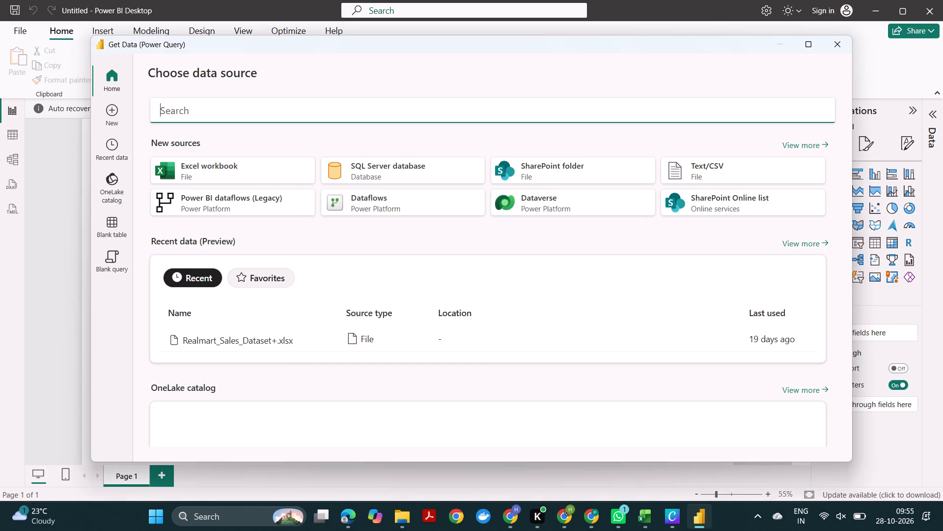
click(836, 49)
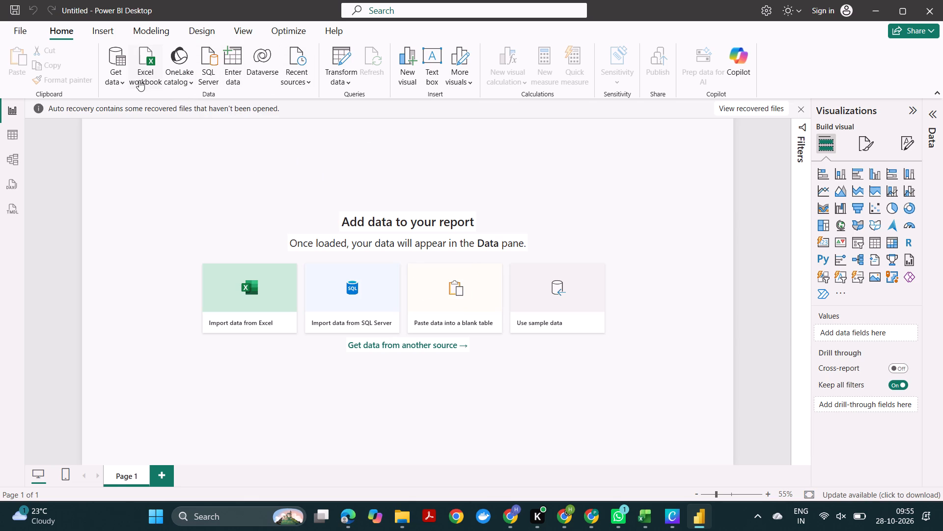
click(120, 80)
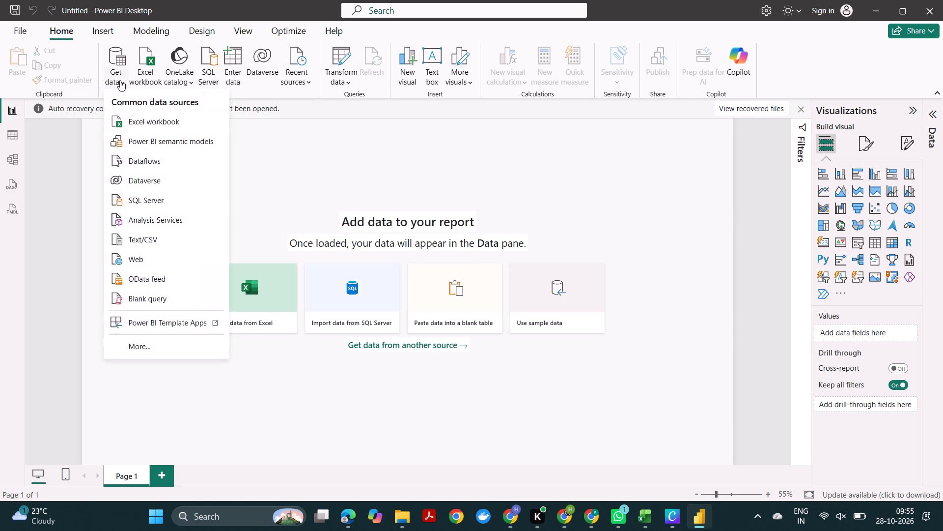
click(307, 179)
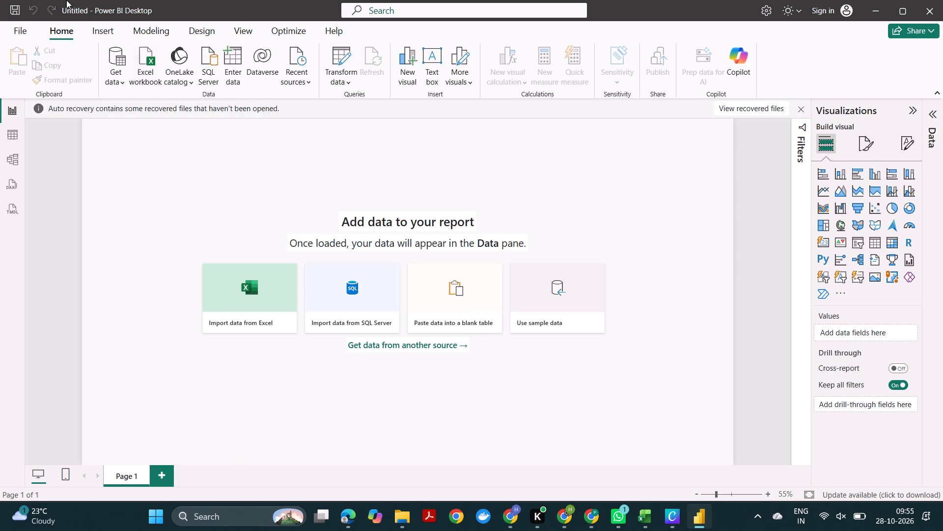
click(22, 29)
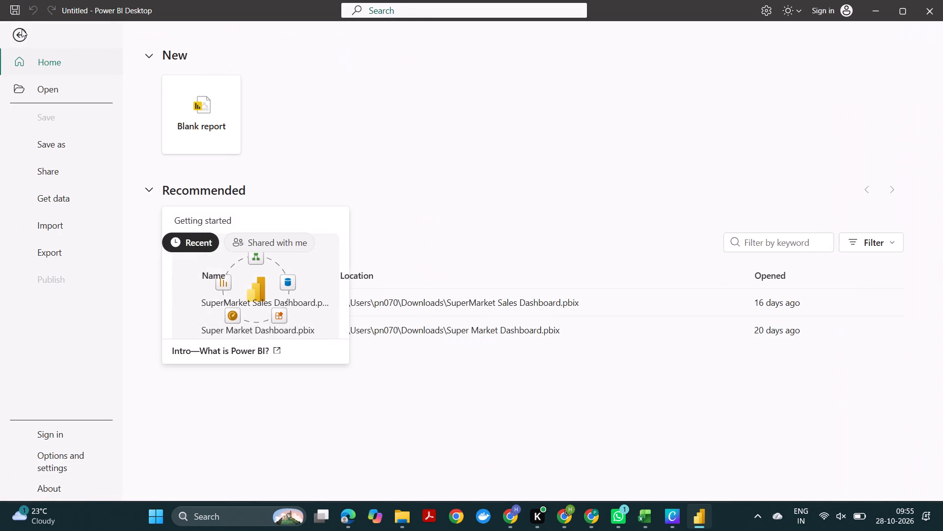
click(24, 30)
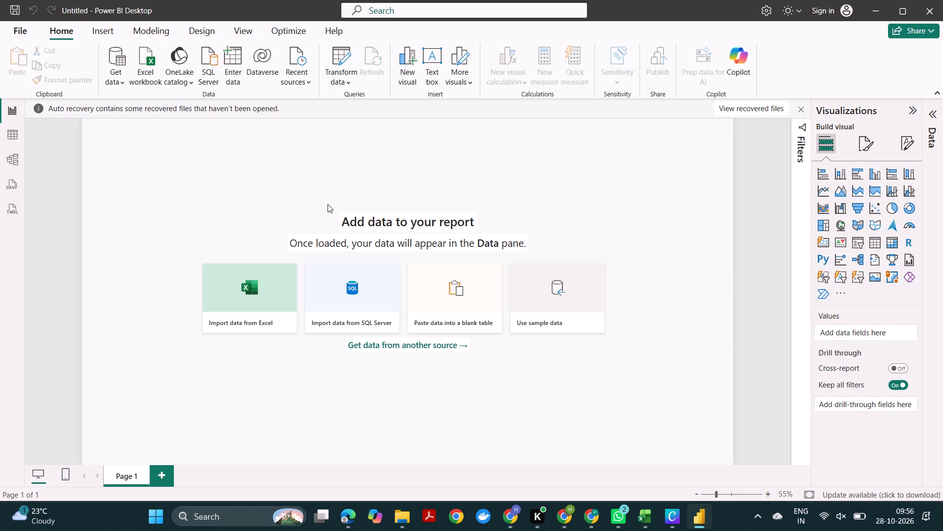
Connect the report to the Excel workbook Online+store+dataset+(3) from the Downloads folder.
click(228, 311)
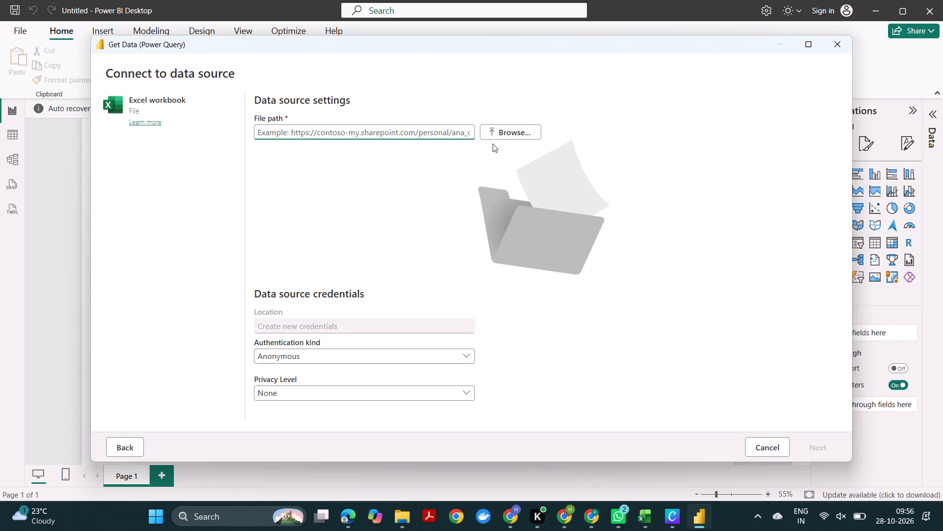
click(493, 138)
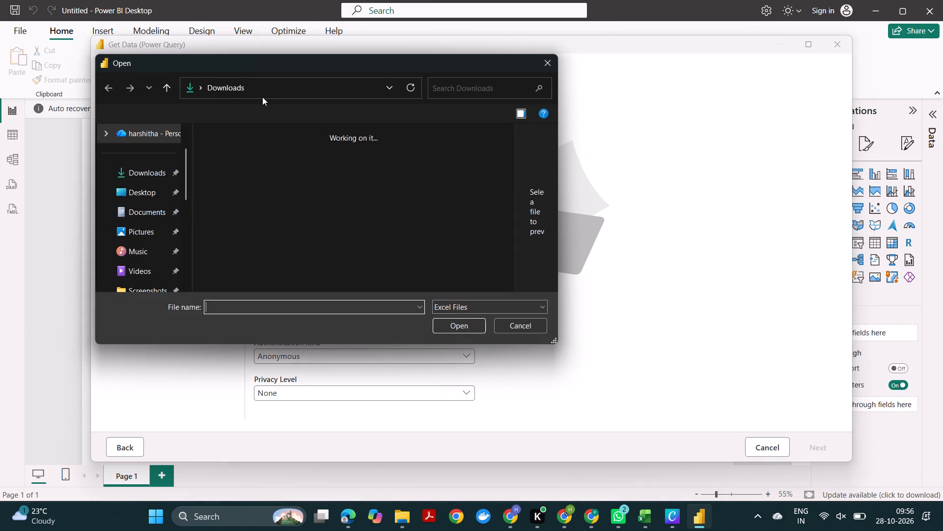
click(243, 160)
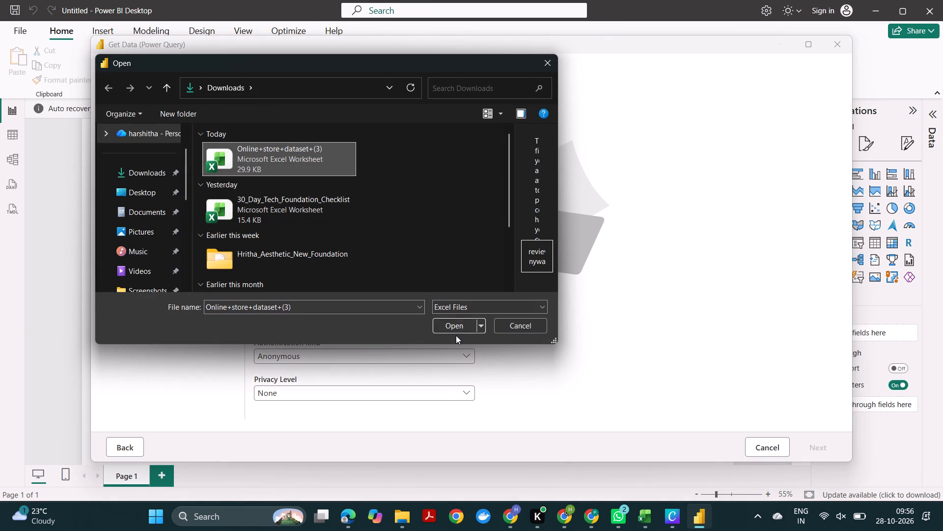
click(456, 335)
click(455, 334)
click(463, 324)
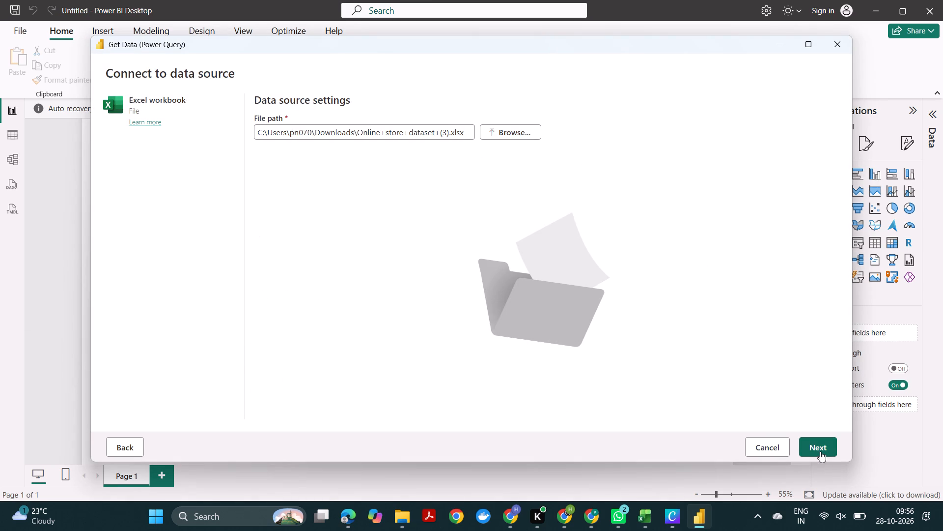
click(820, 451)
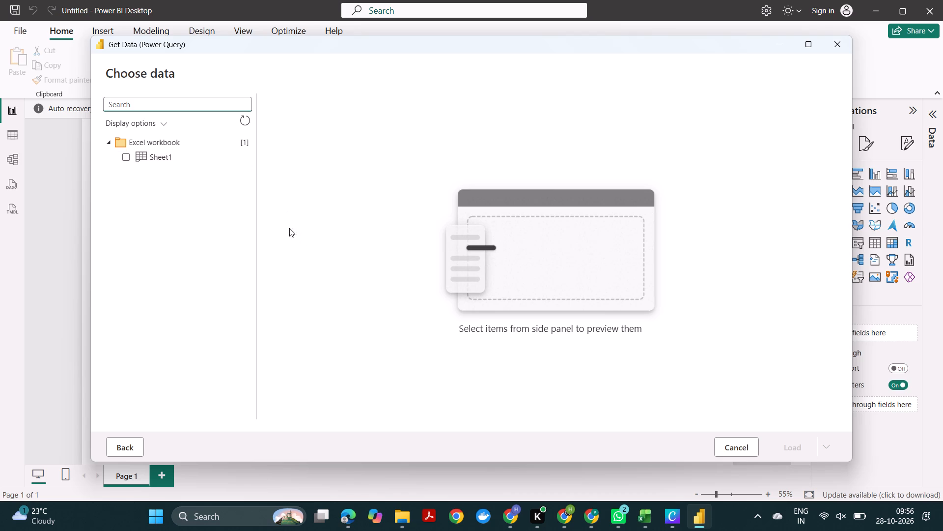
Preview the workbook's Sheet1 rows and load the sheet into the report.
click(172, 161)
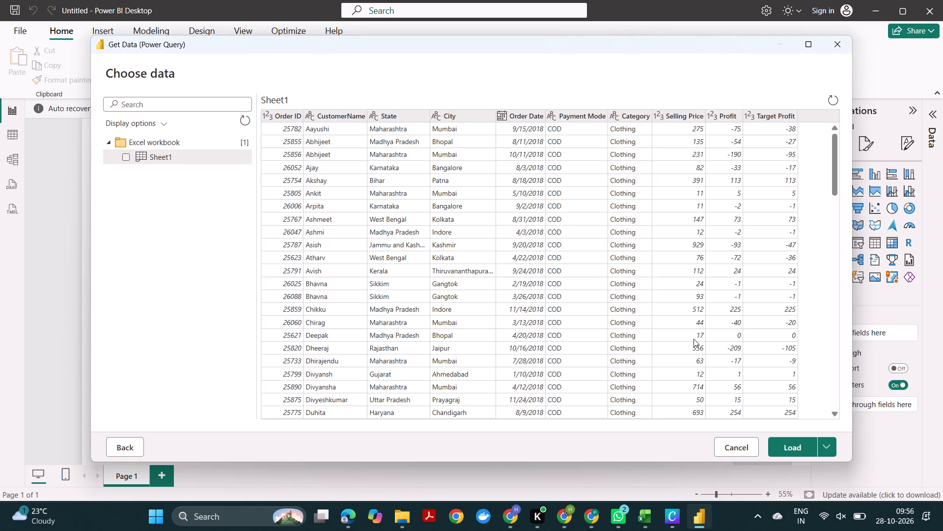
scroll(593, 317, up, 1)
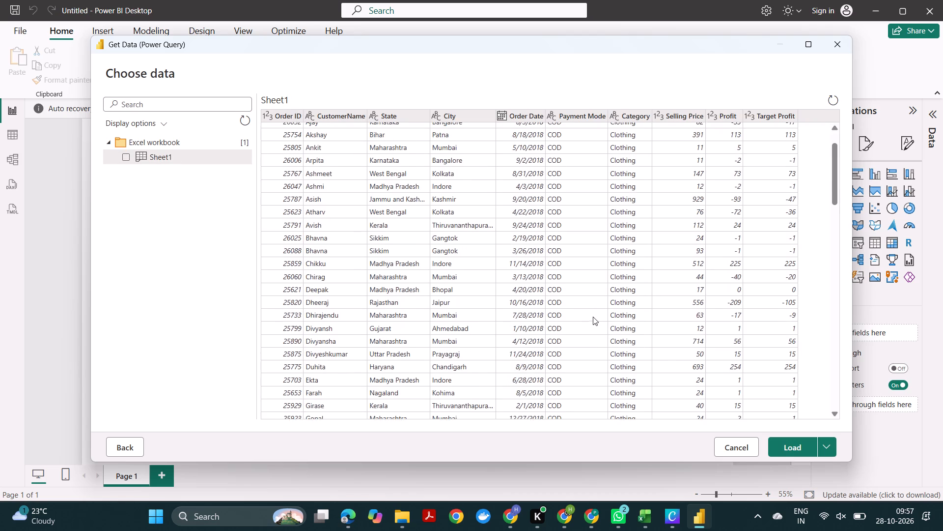
scroll(593, 317, up, 1)
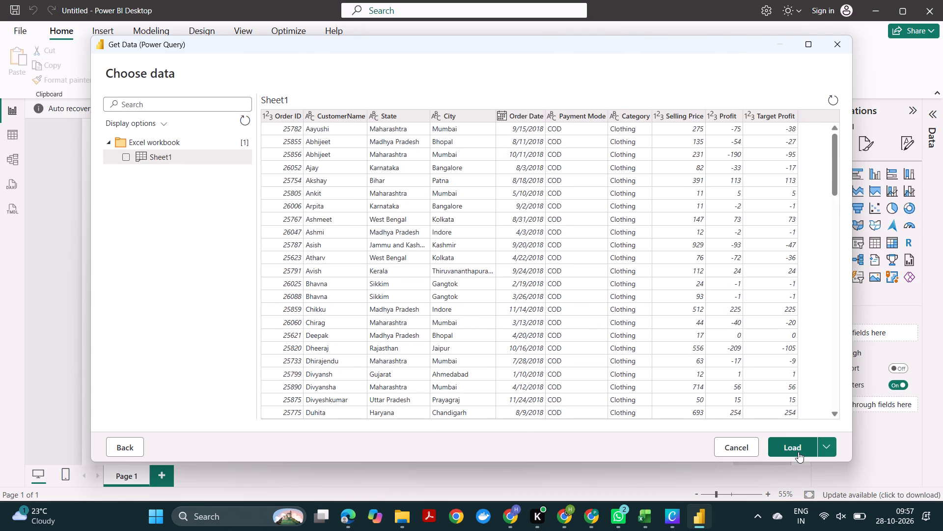
click(798, 452)
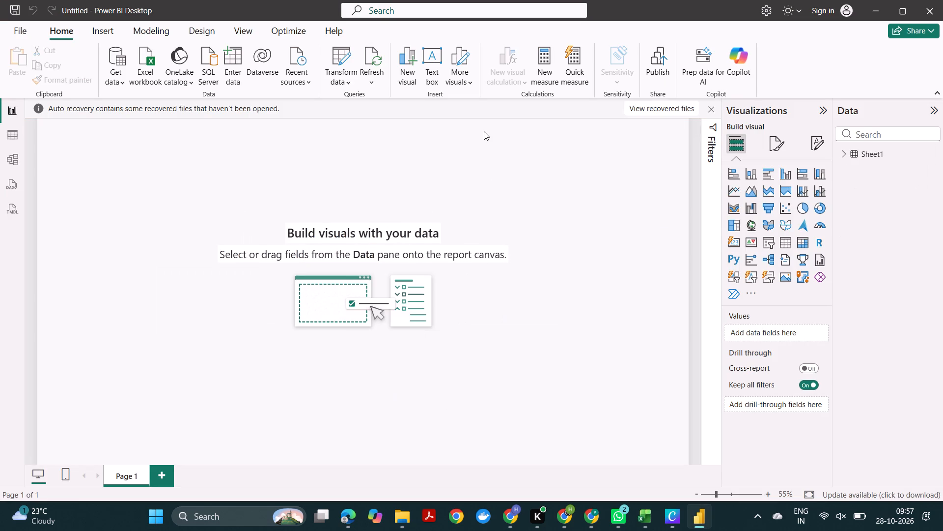
Expand the loaded Sheet1 table and look over its fields and the available table options.
click(861, 153)
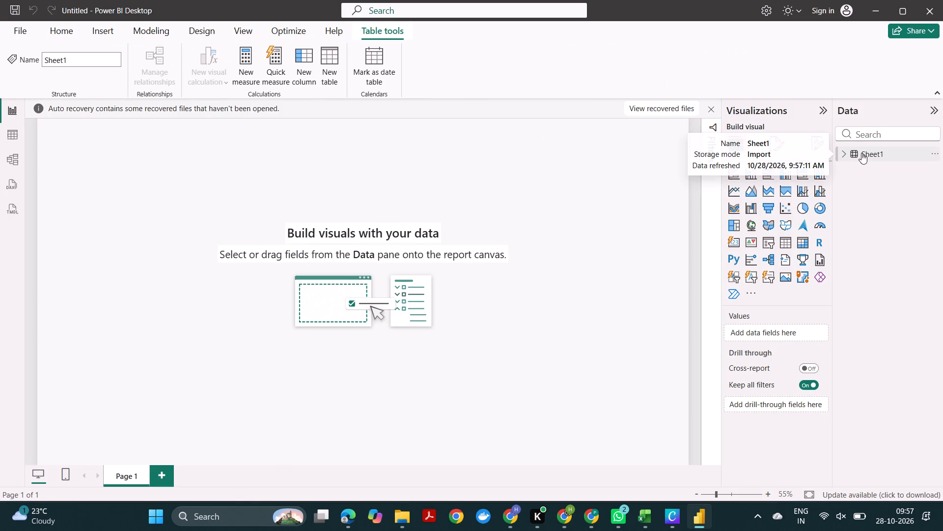
click(861, 153)
click(845, 151)
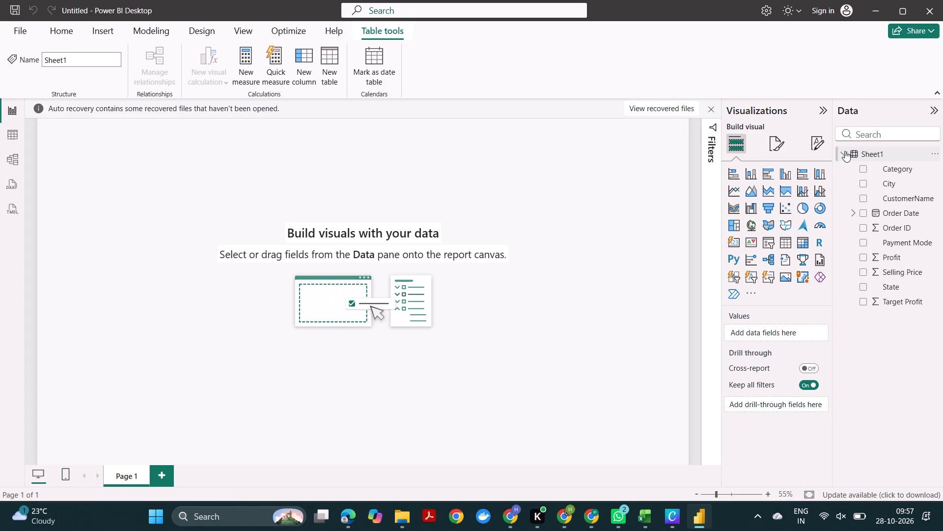
click(934, 154)
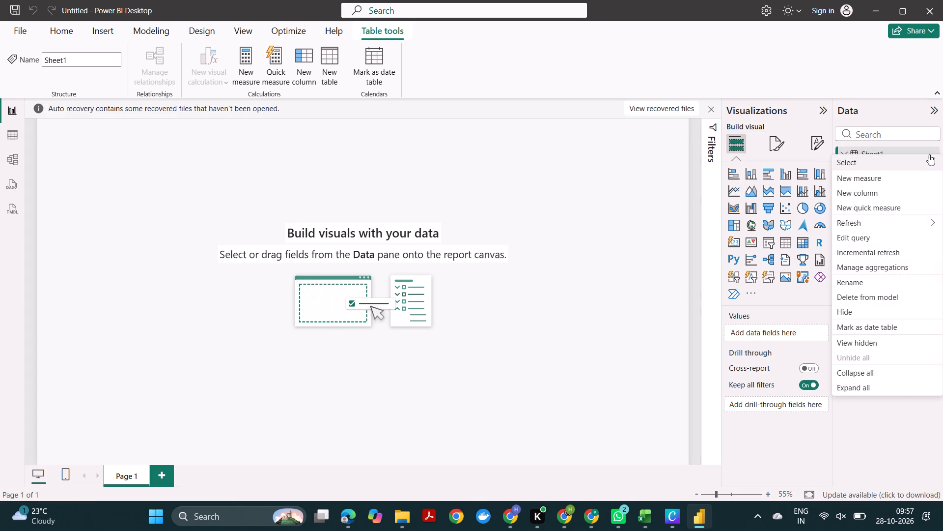
click(624, 256)
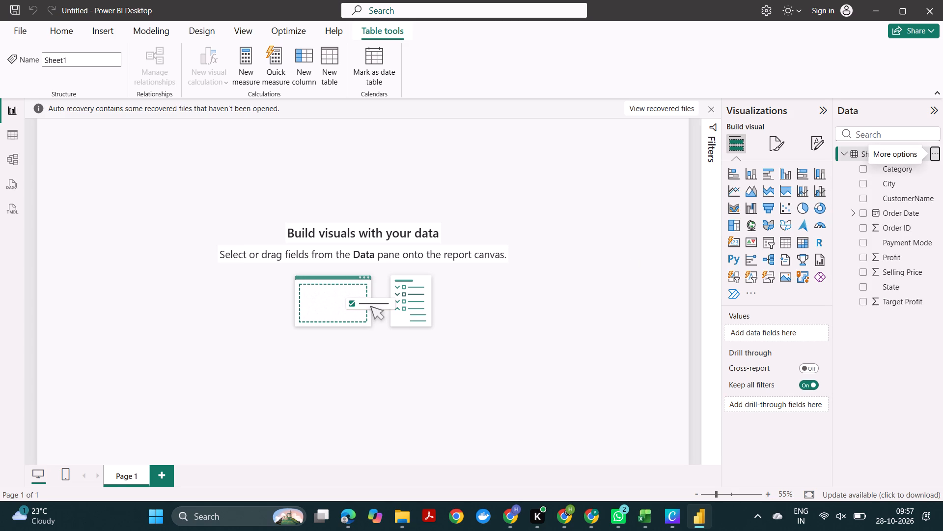
click(860, 155)
double_click(860, 155)
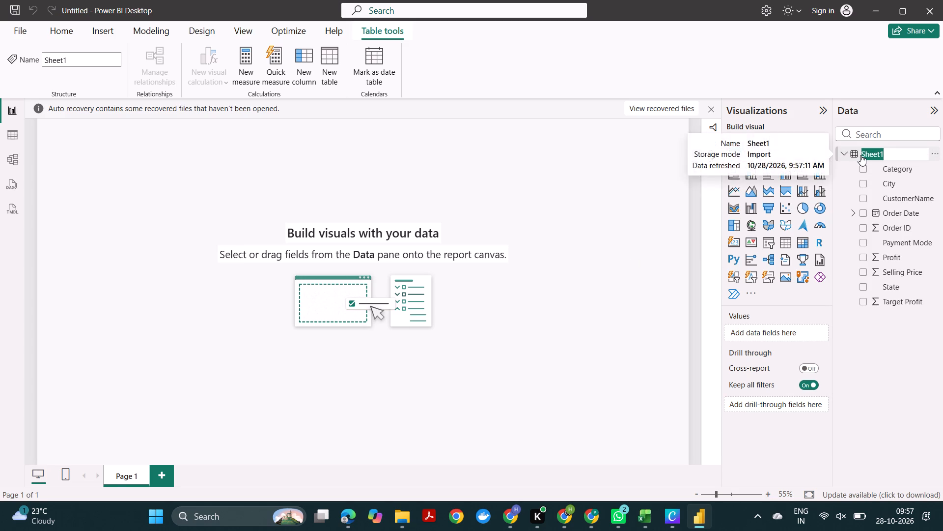
click(894, 147)
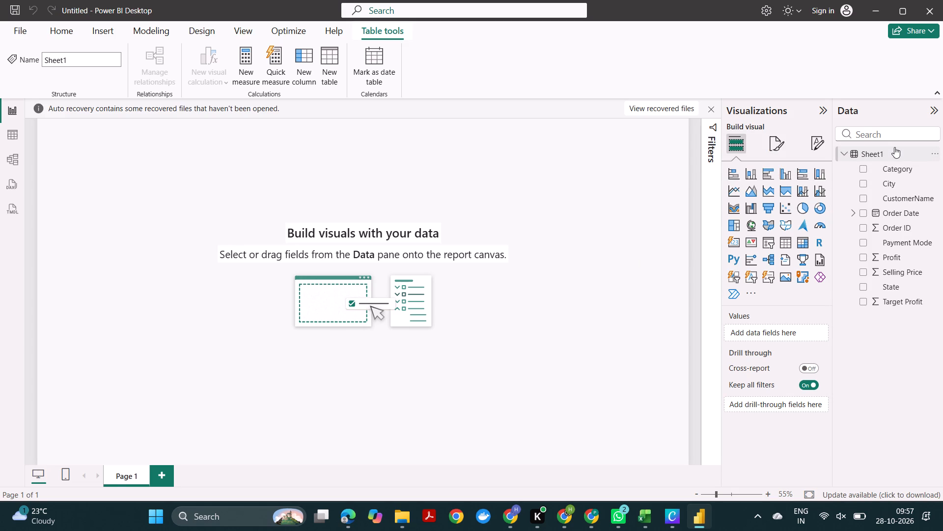
click(481, 259)
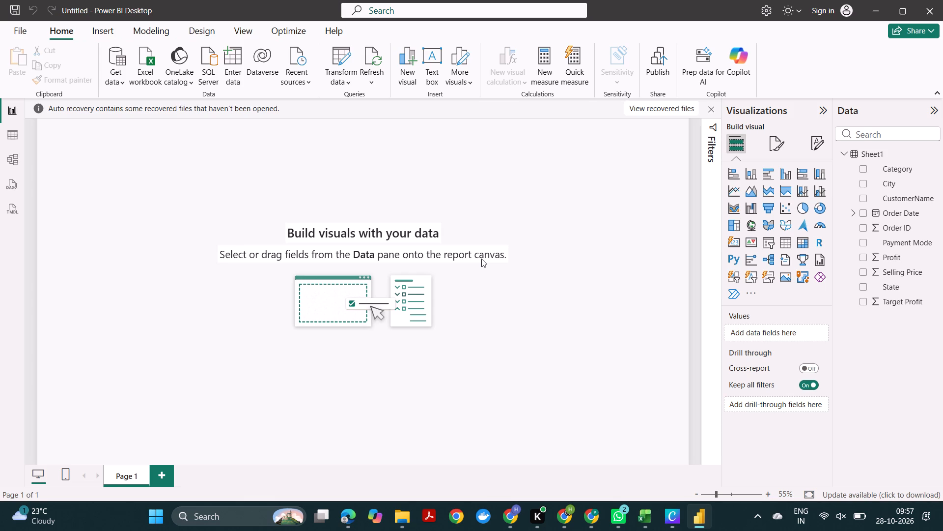
Switch to the table view and look through the rows of Sheet1.
scroll(19, 132, left, 1)
click(19, 132)
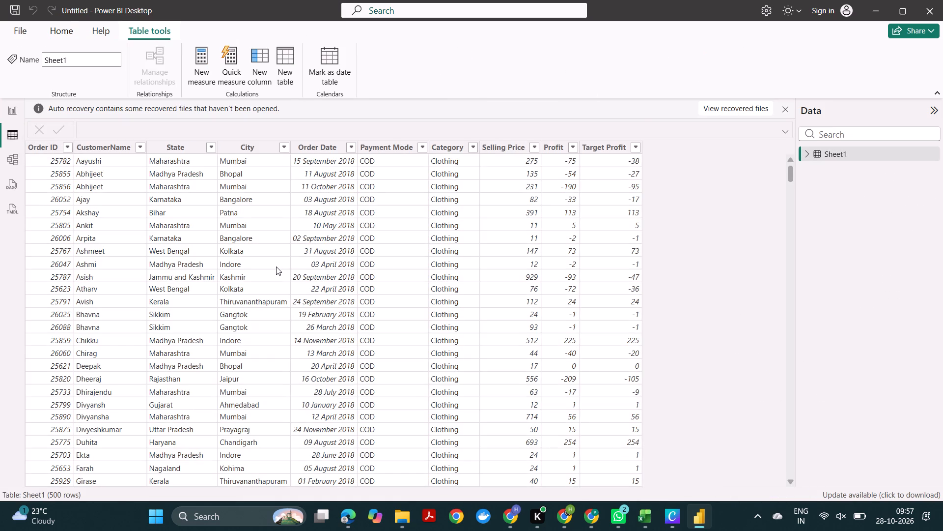
scroll(276, 266, down, 4)
scroll(276, 266, up, 4)
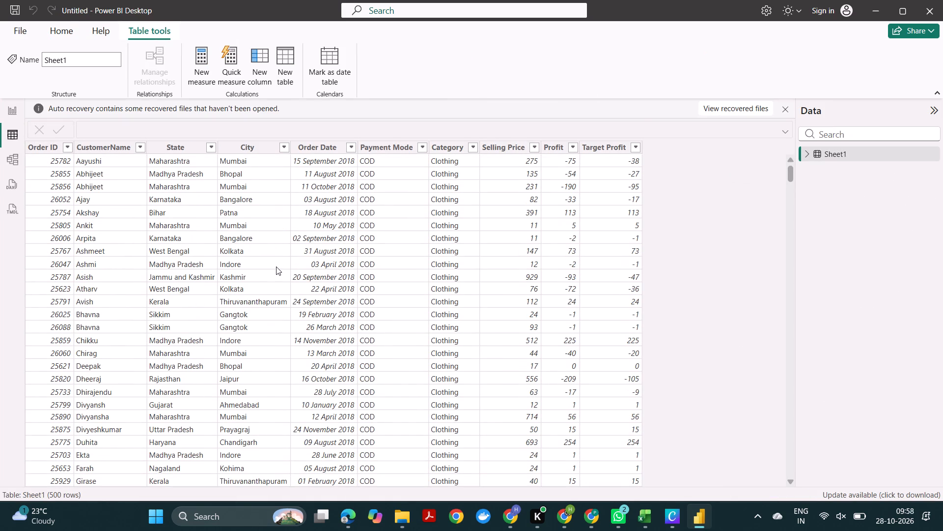
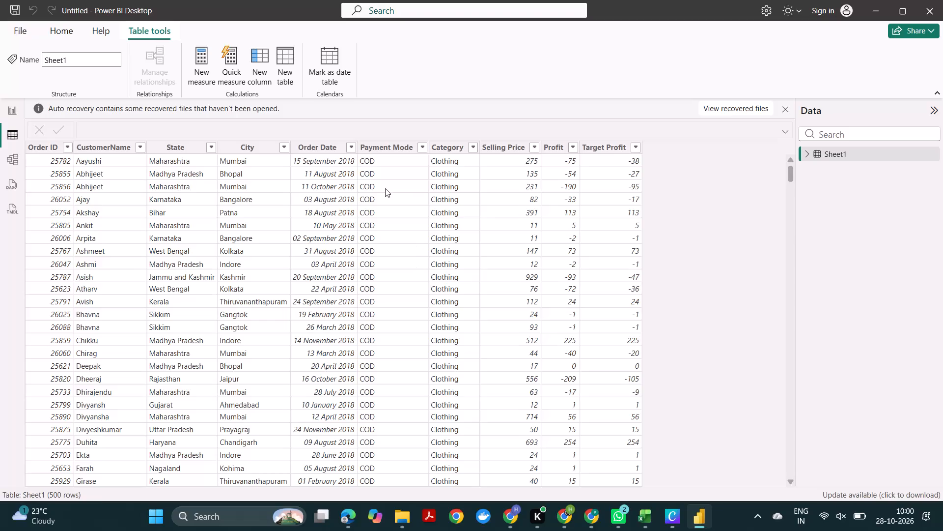
Add a text box to the report page, widen it, and enter the heading "Online store Dashboard".
click(16, 110)
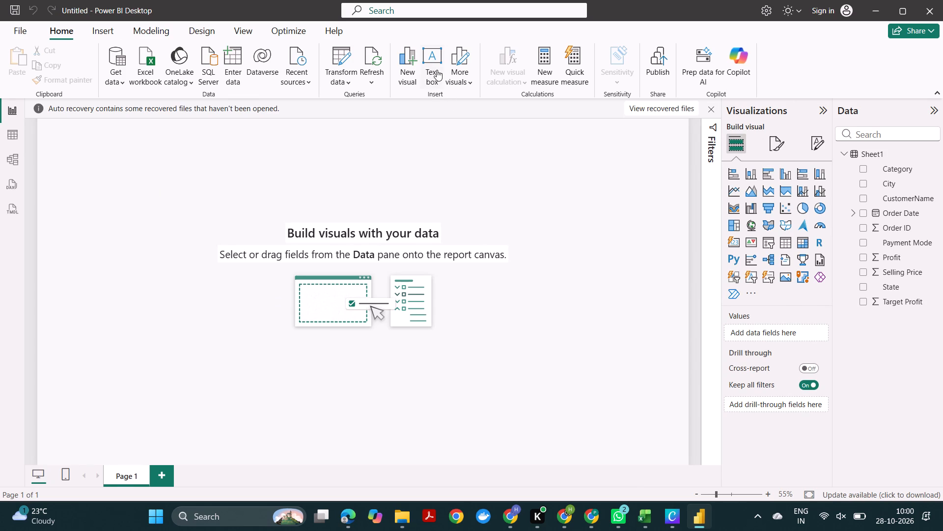
click(429, 55)
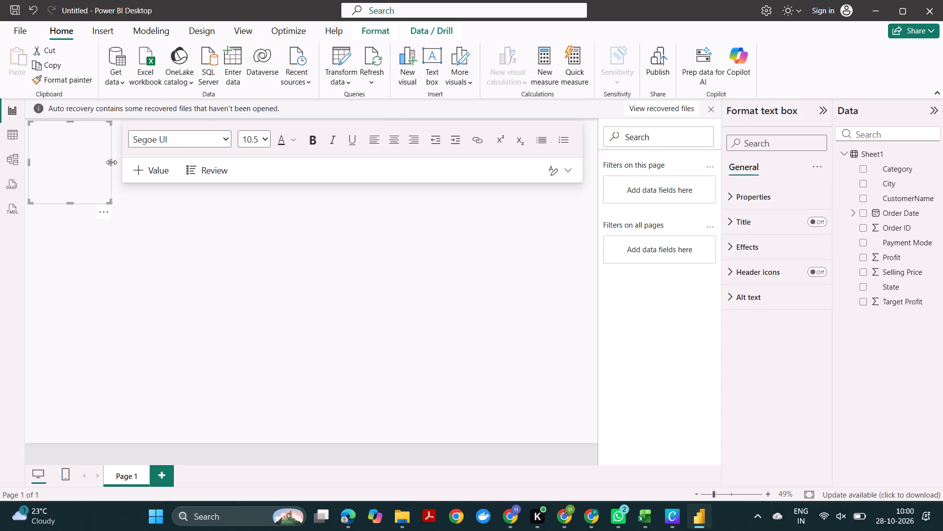
drag(111, 162, 180, 149)
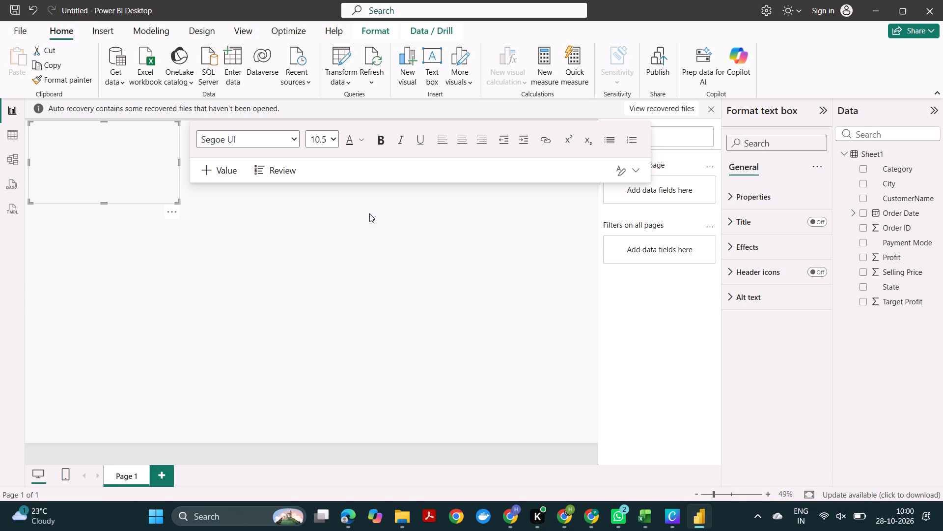
click(121, 149)
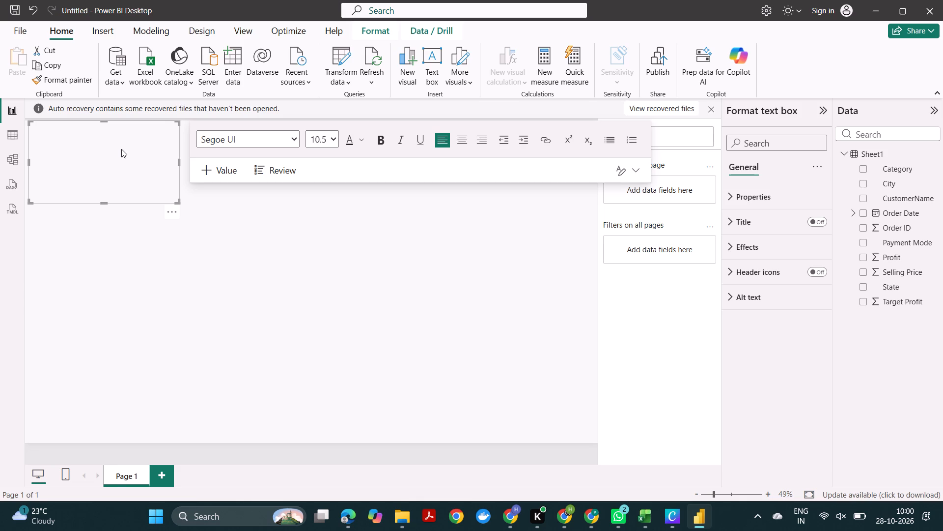
key(o)
text(nline)
key(space)
text(store)
key(space)
text(ashboard)
Set the font size of the whole "Online store Dashboard" heading to 32.
drag(87, 122, 23, 117)
click(330, 139)
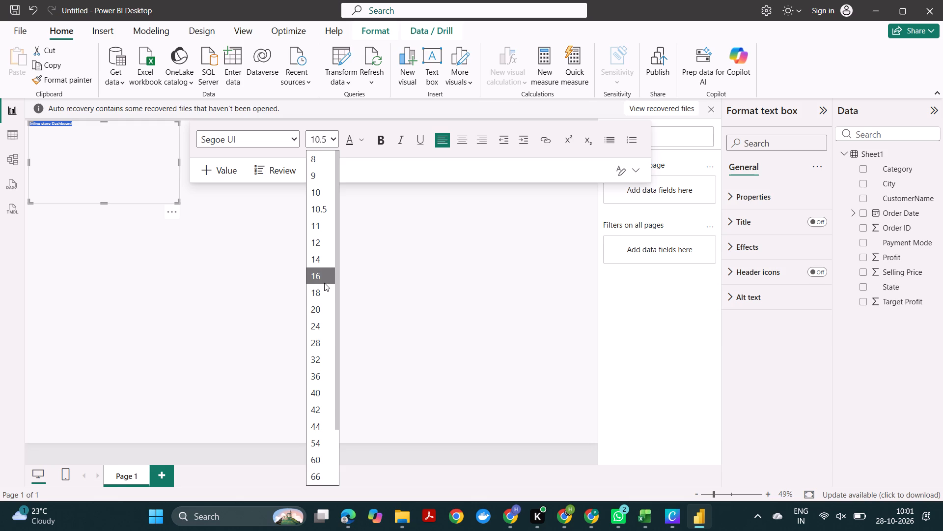
click(322, 260)
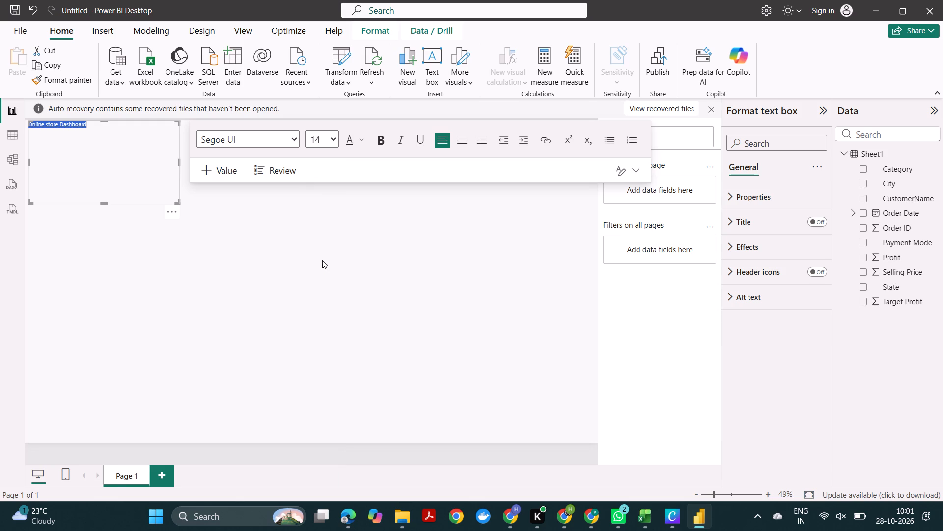
click(326, 135)
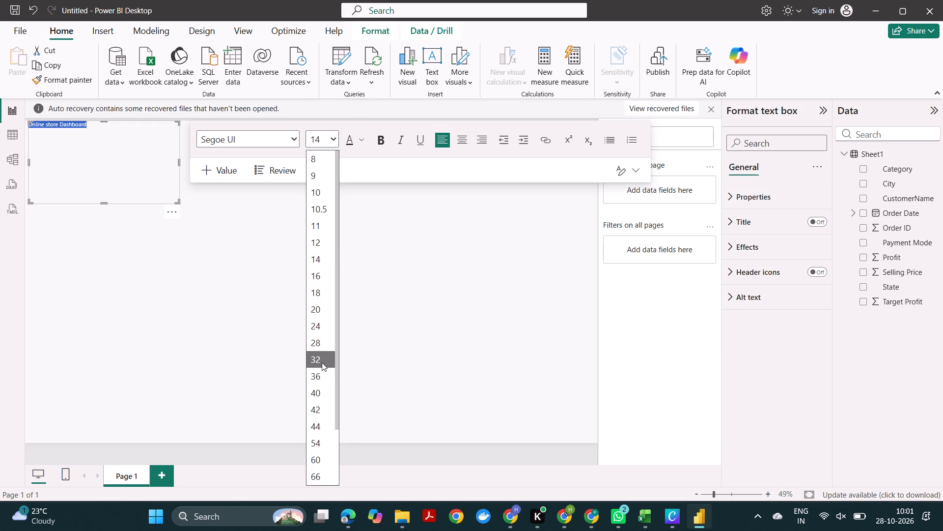
click(322, 362)
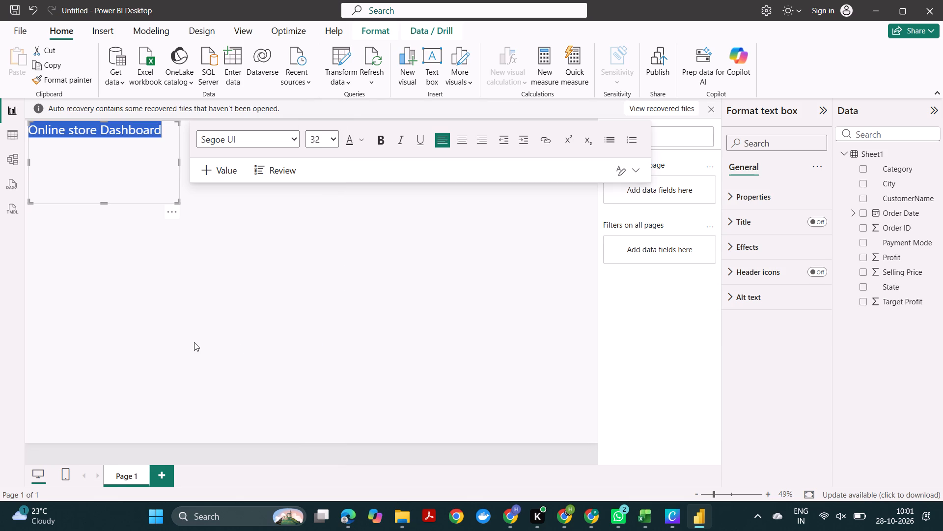
click(193, 343)
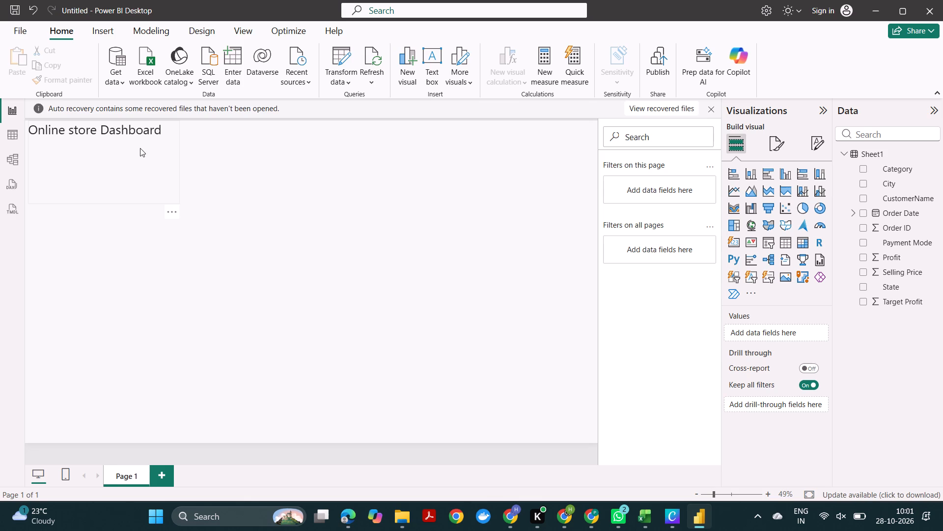
Resize the heading's text box so it fits closely around the single line of text.
drag(140, 148, 155, 163)
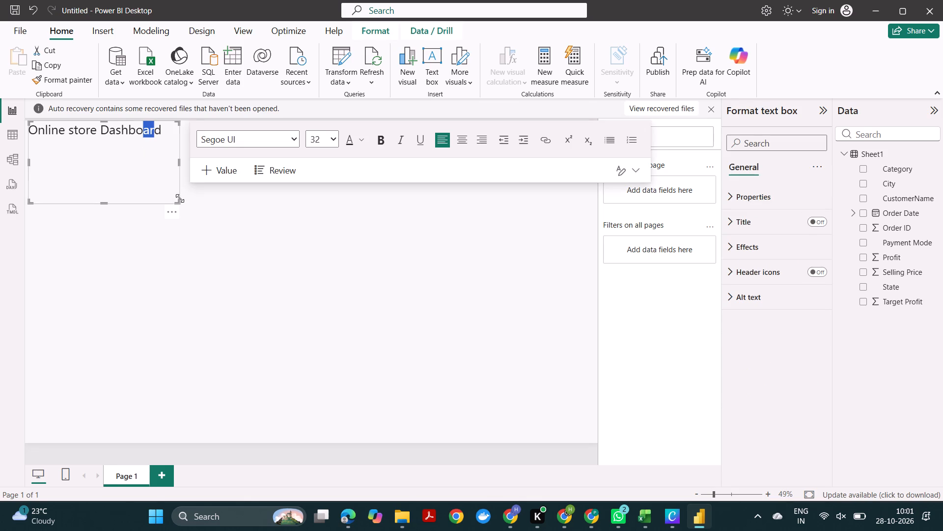
drag(179, 202, 199, 140)
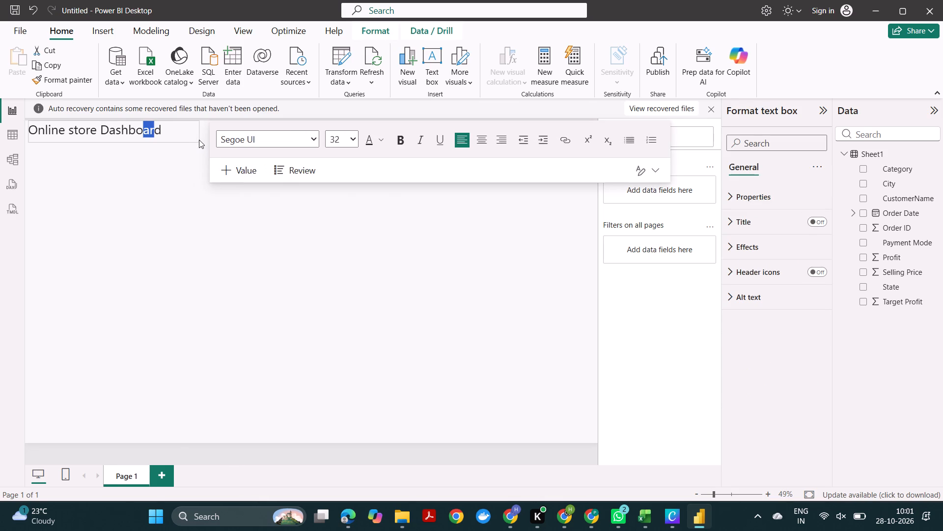
drag(199, 140, 194, 140)
click(155, 197)
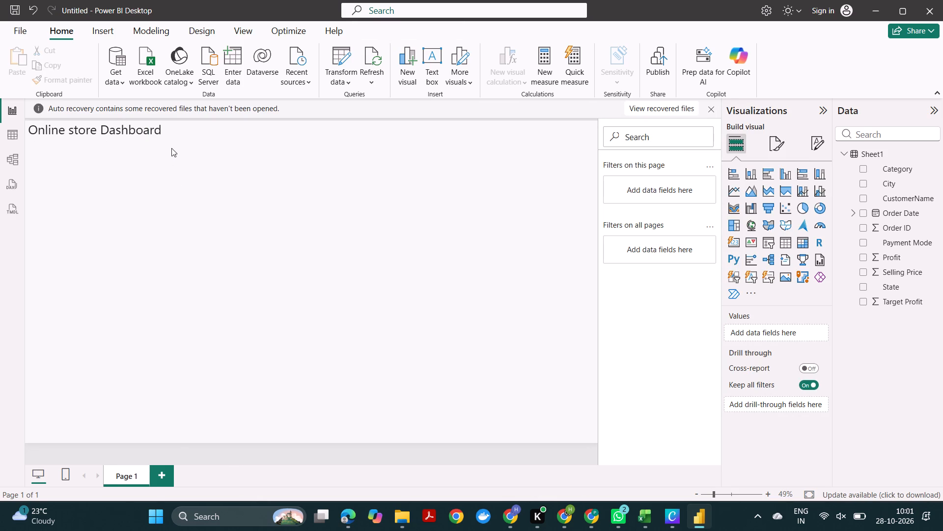
click(160, 135)
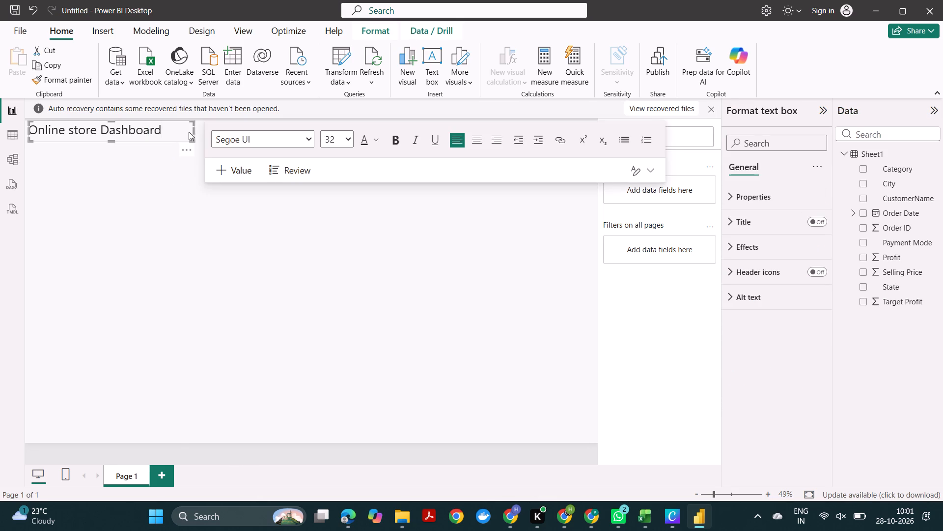
drag(194, 129, 172, 129)
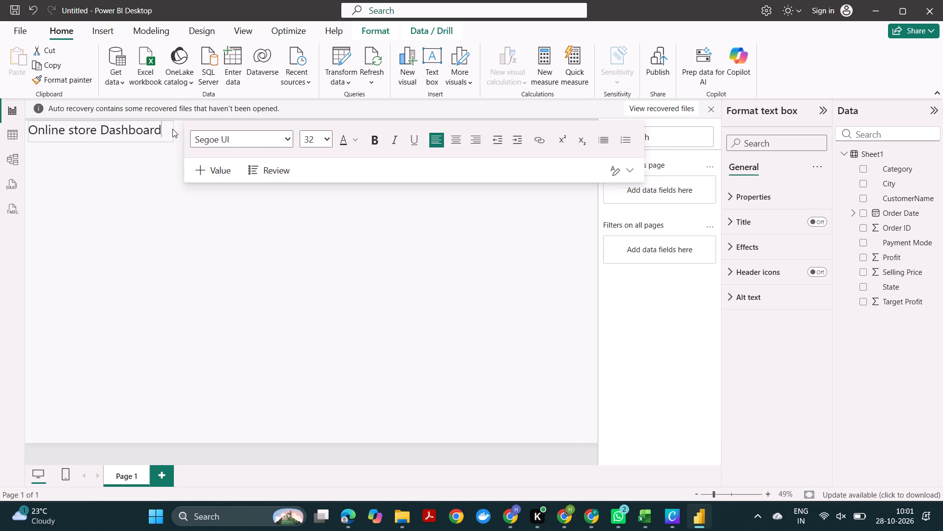
drag(172, 129, 167, 129)
click(136, 197)
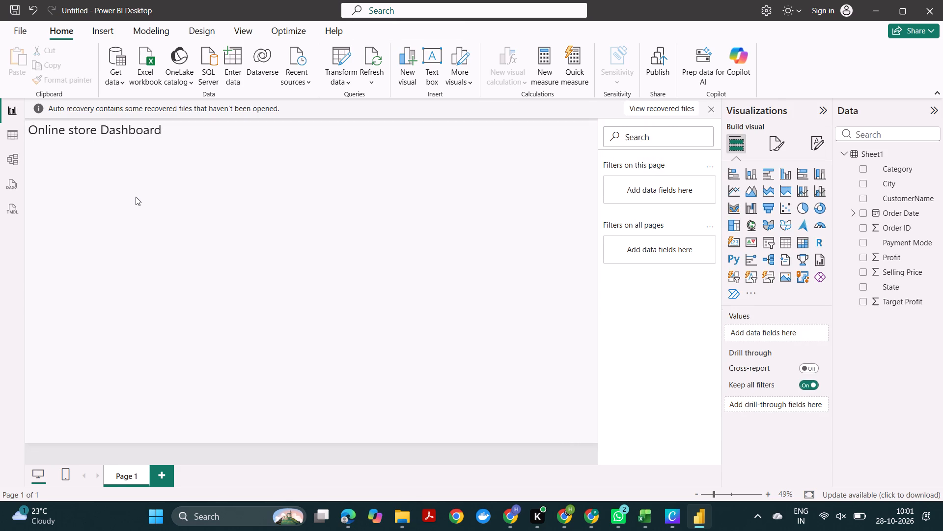
Move the heading's text box slightly inward from the report page's upper-left corner.
drag(114, 130, 129, 142)
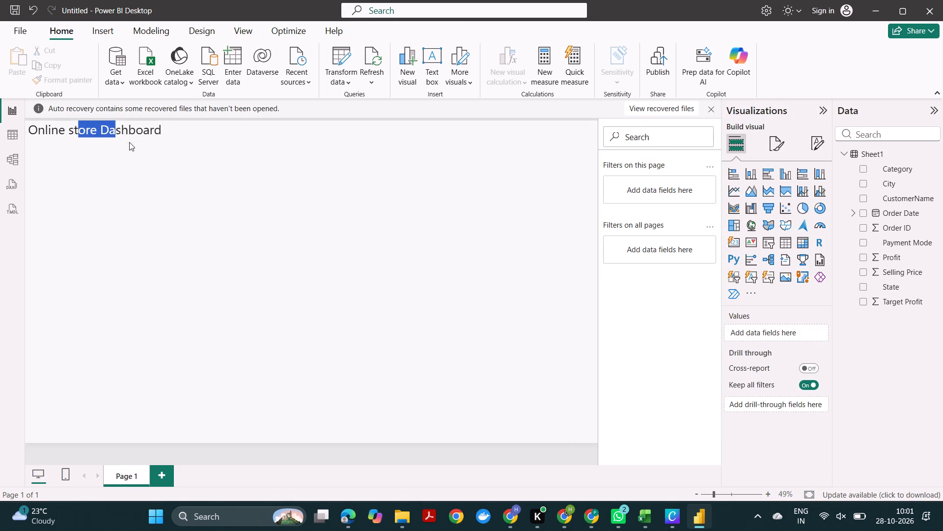
drag(129, 142, 126, 142)
click(140, 208)
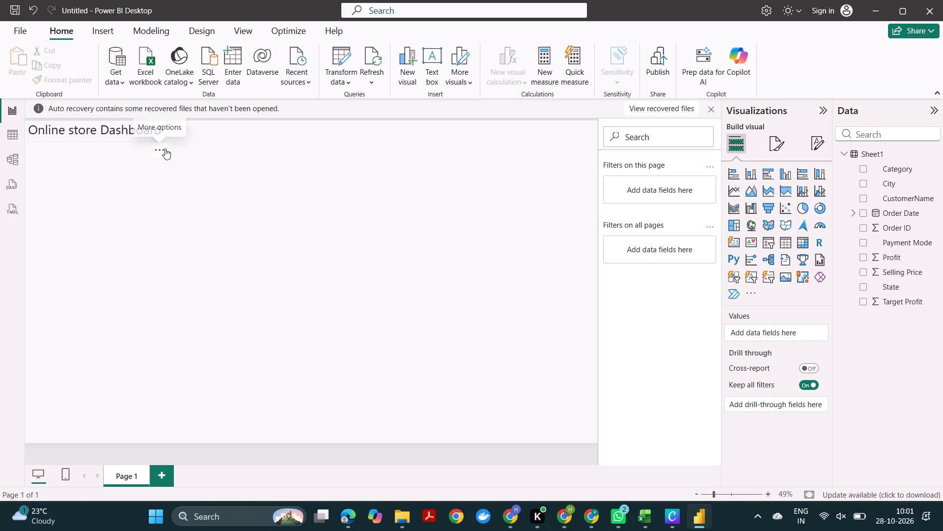
click(165, 148)
click(120, 156)
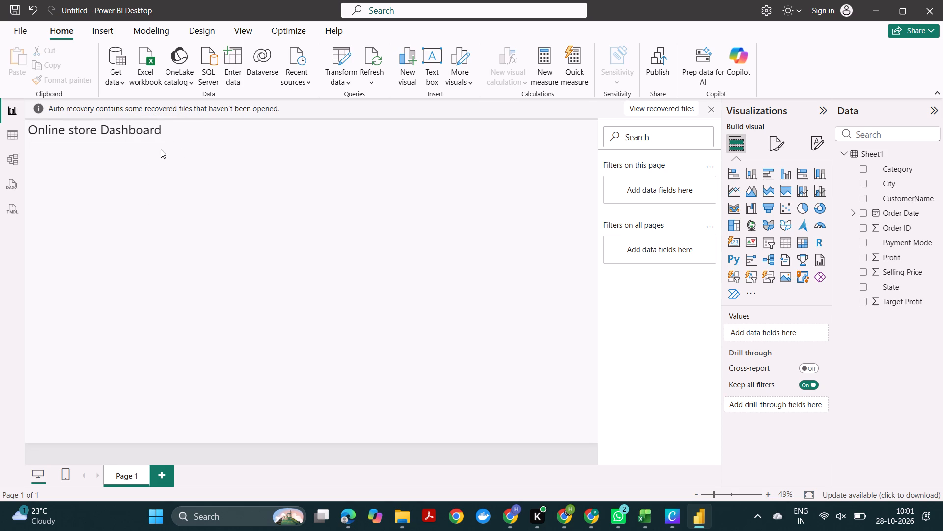
drag(160, 145, 175, 159)
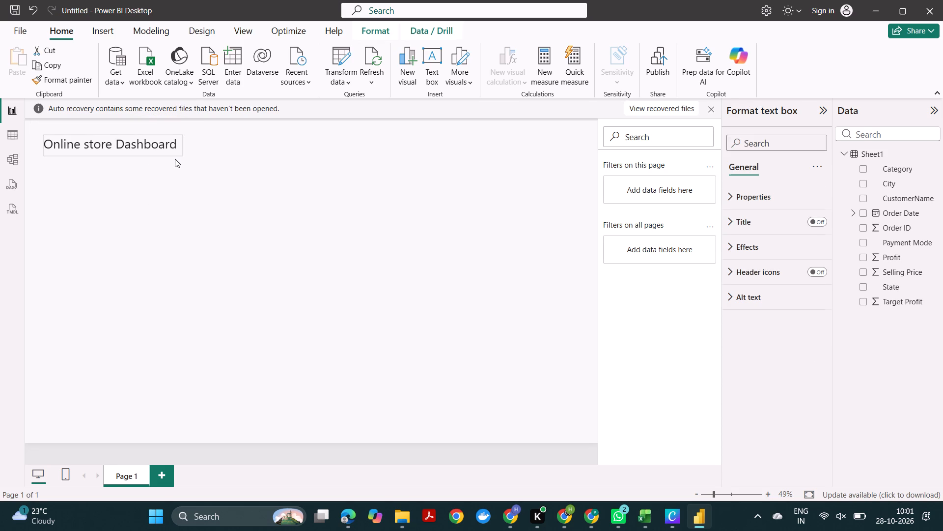
drag(175, 159, 169, 158)
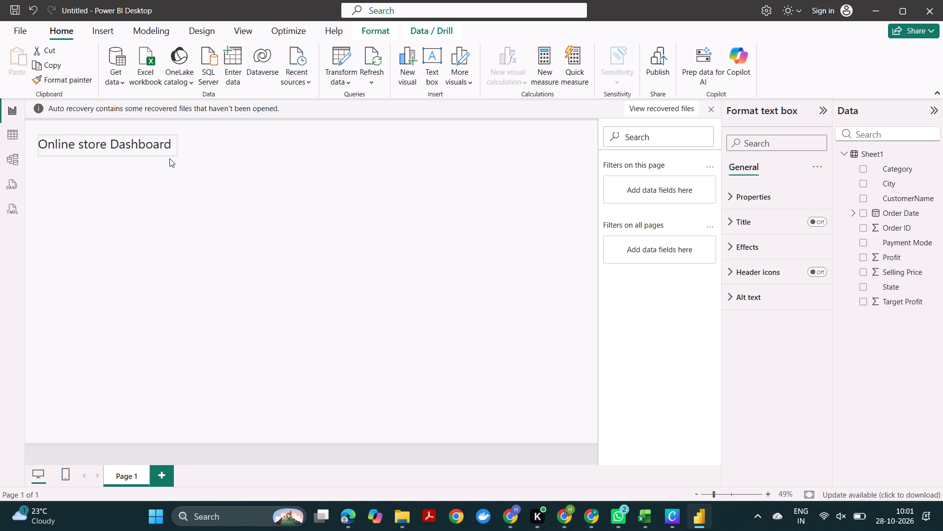
drag(169, 158, 168, 154)
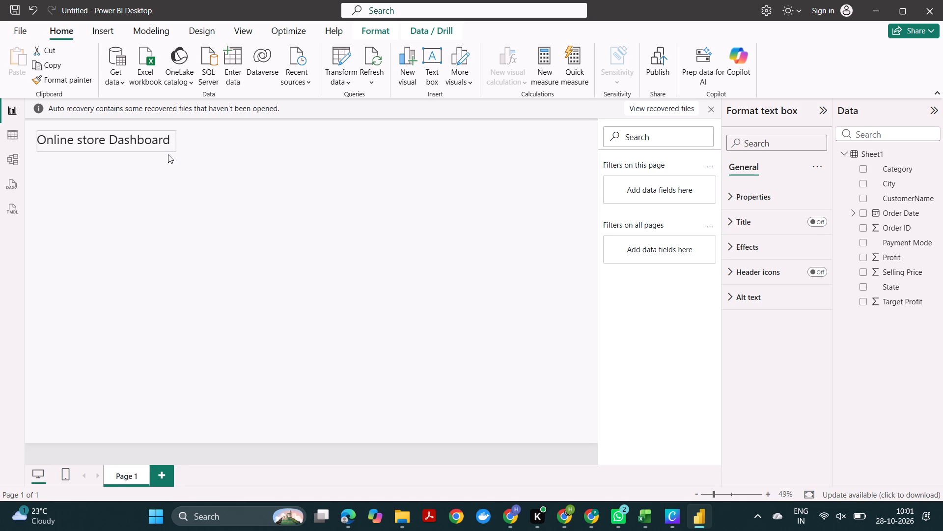
drag(168, 154, 166, 155)
click(163, 196)
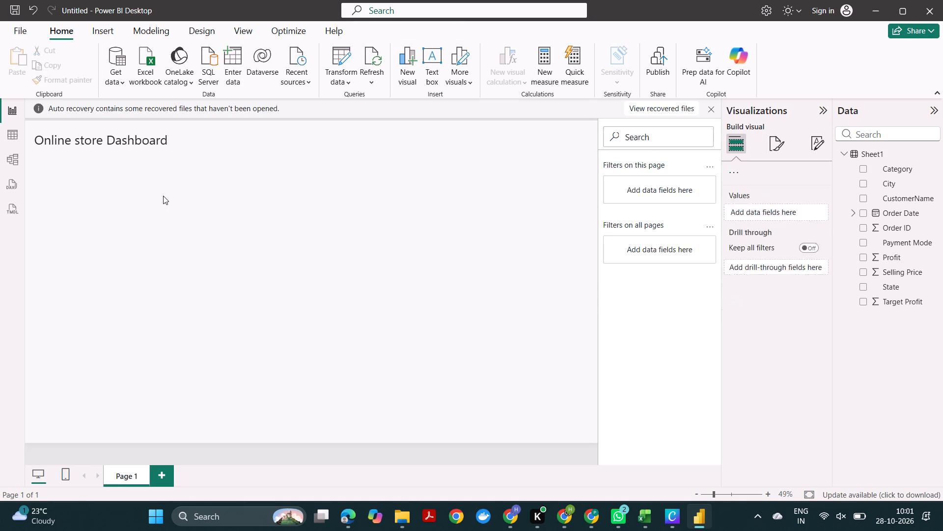
Turn on the heading text box's background effect and set its colour to medium grey.
click(132, 143)
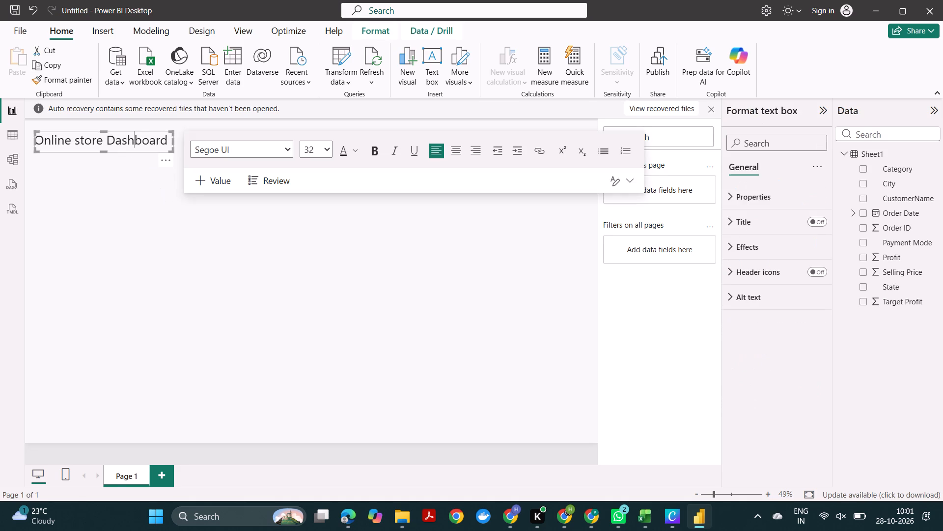
click(740, 219)
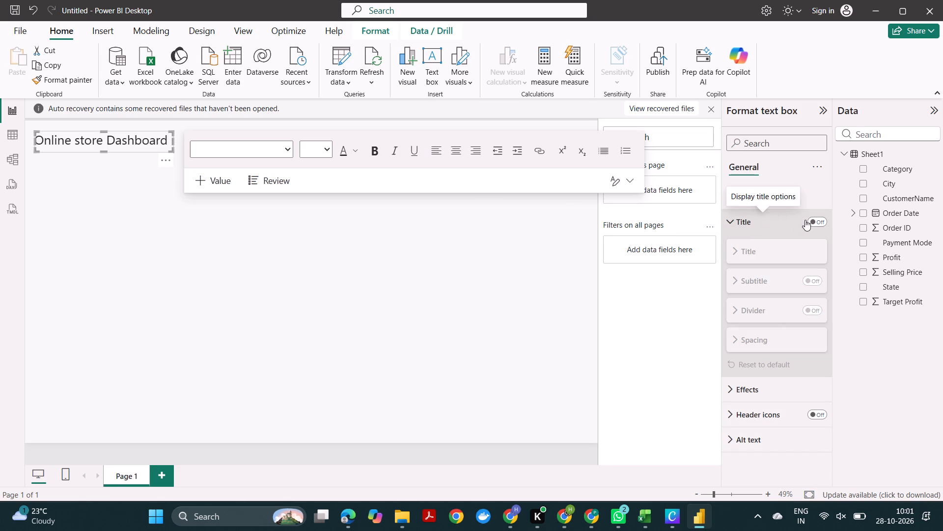
click(733, 216)
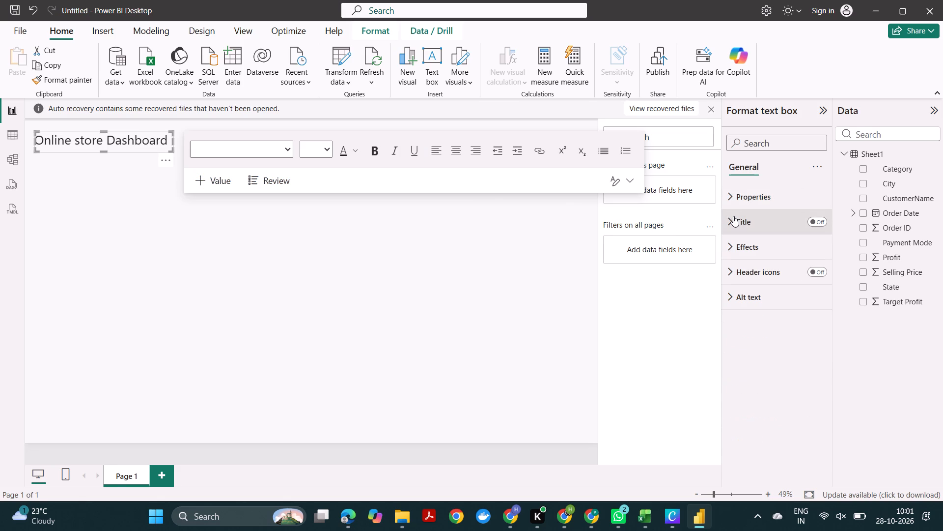
click(755, 237)
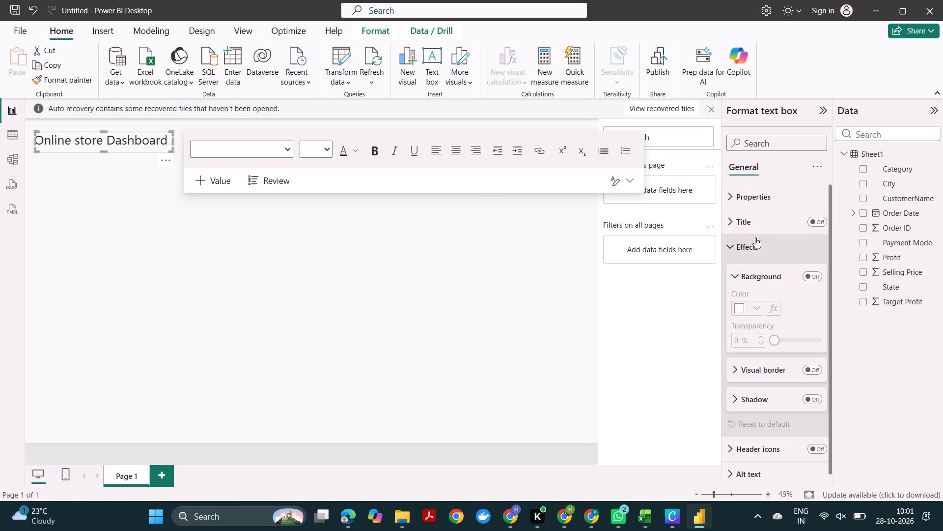
click(808, 278)
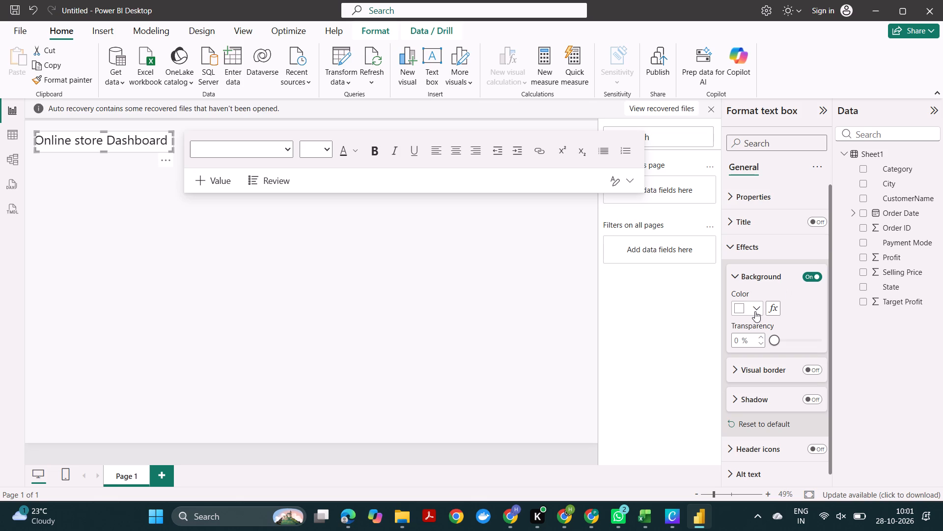
click(755, 311)
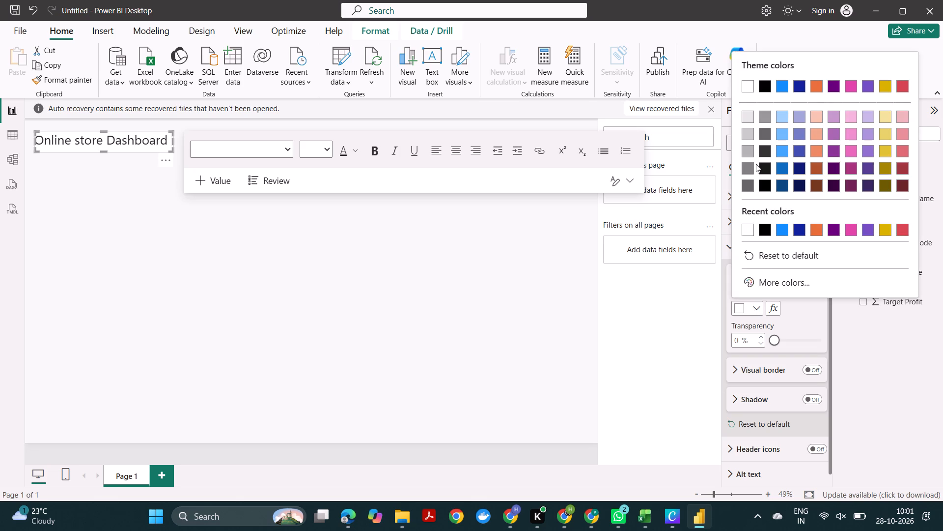
click(749, 169)
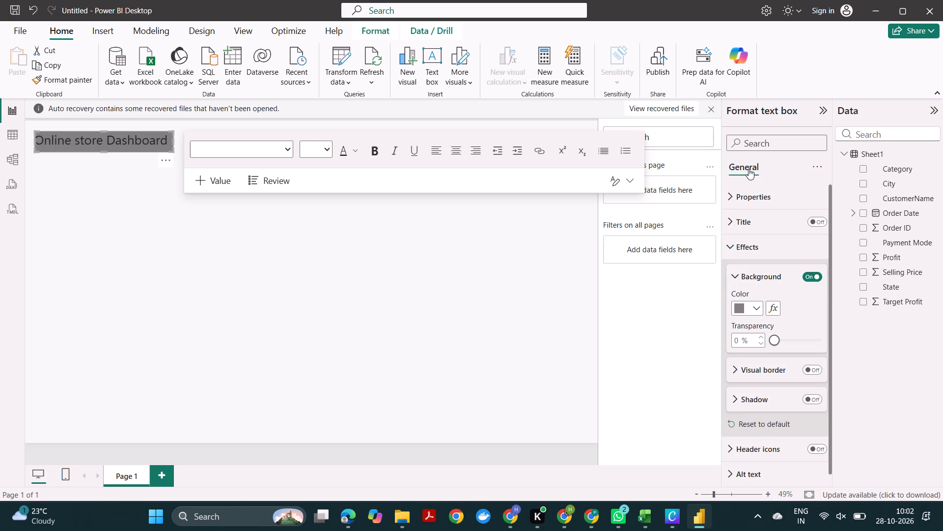
click(763, 249)
click(763, 249)
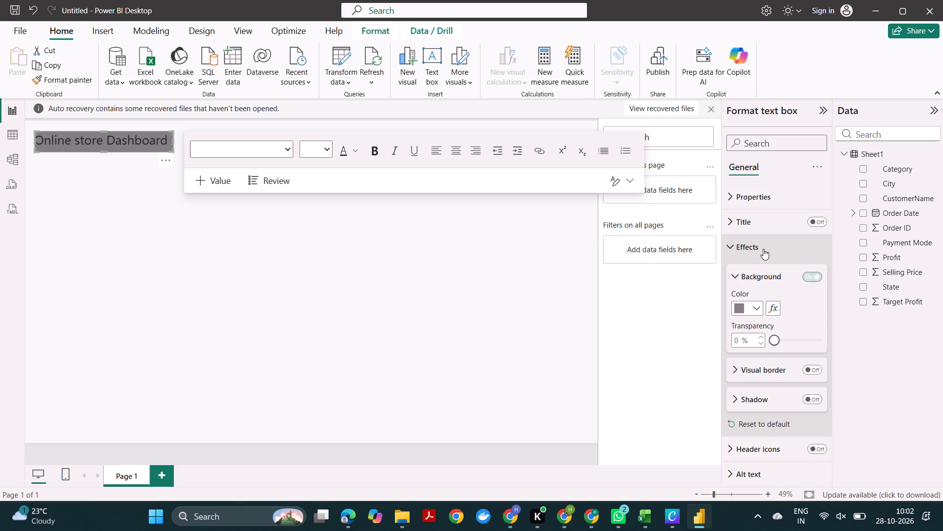
scroll(759, 317, down, 1)
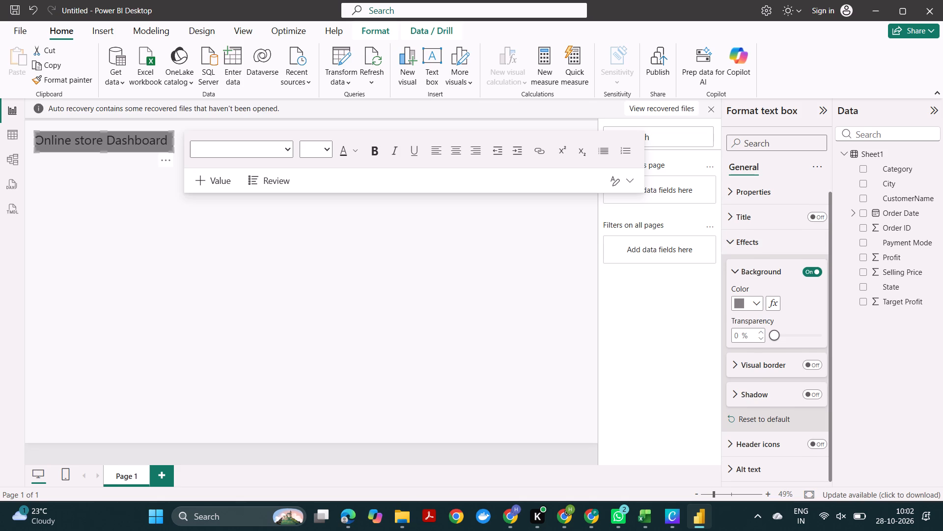
Turn on the title option for the "Online store Dashboard" heading text box.
click(757, 467)
scroll(757, 467, down, 1)
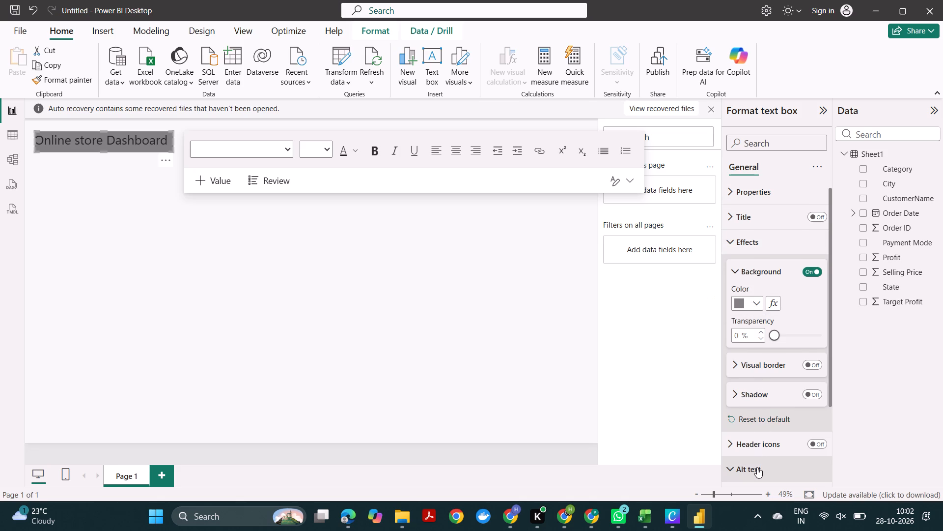
scroll(757, 467, down, 3)
scroll(757, 467, up, 4)
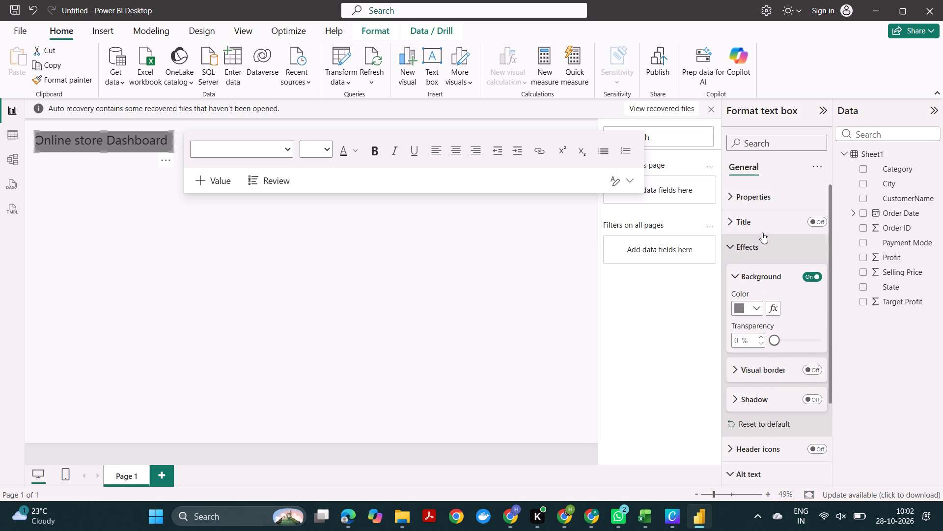
click(815, 217)
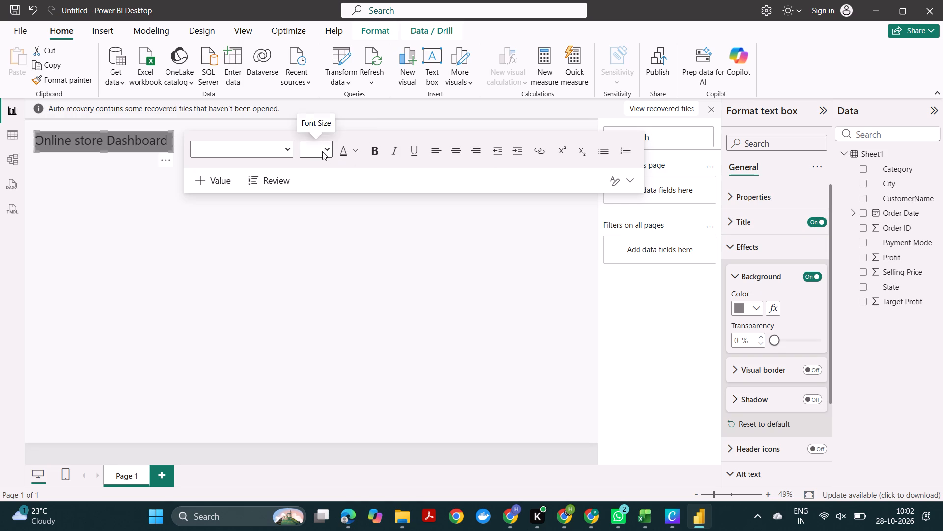
click(165, 173)
click(162, 145)
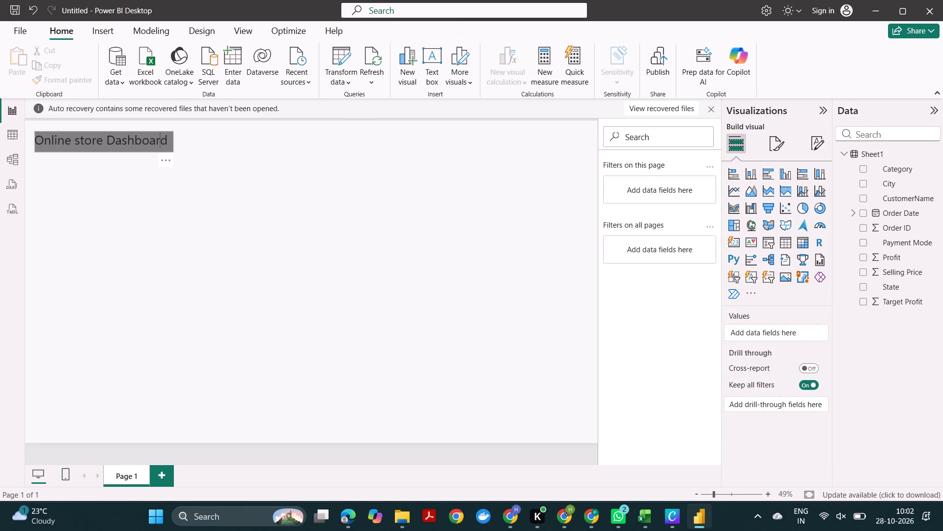
click(309, 329)
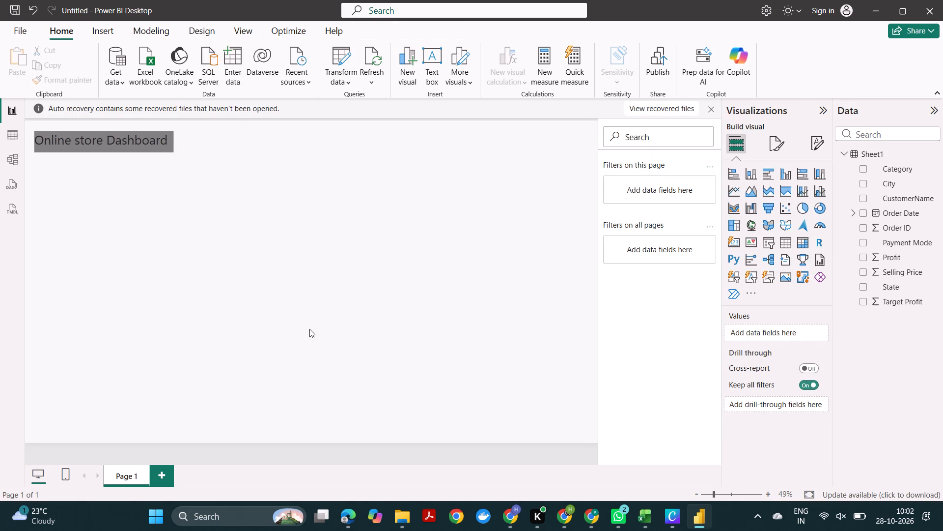
Insert a space before "Online store Dashboard" to set the heading text in from the box's edge.
click(141, 143)
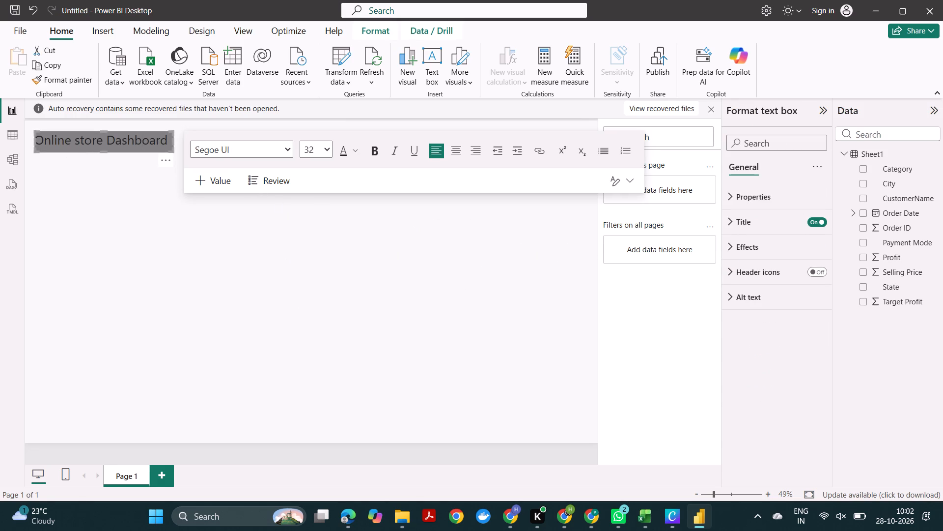
click(41, 141)
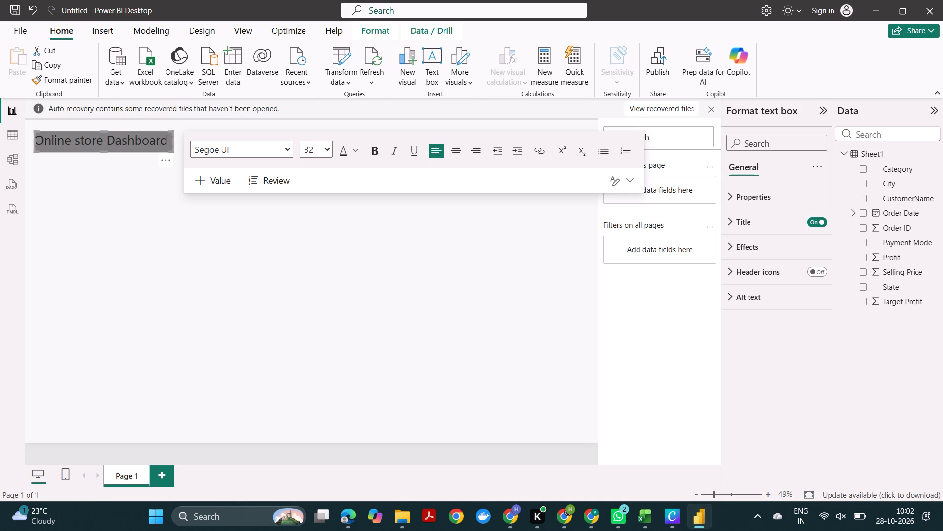
click(45, 141)
key(Left)
key(space)
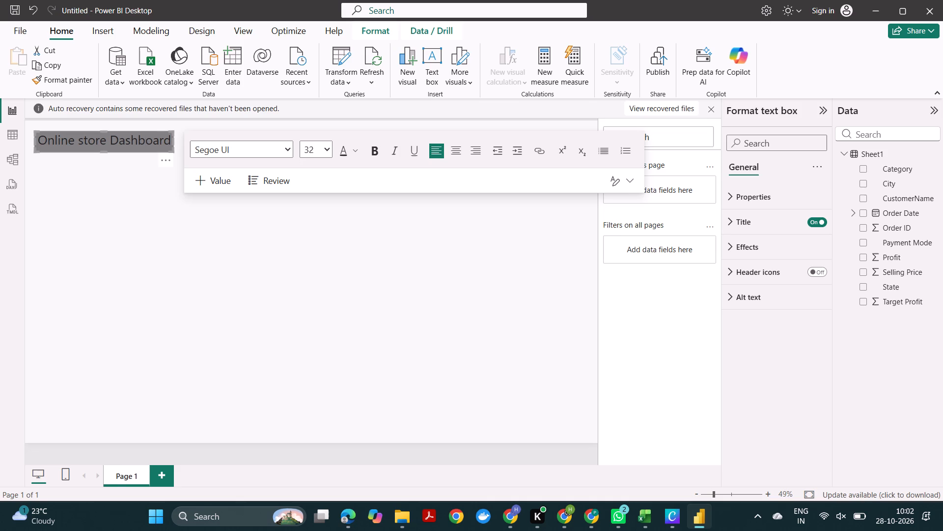
click(170, 174)
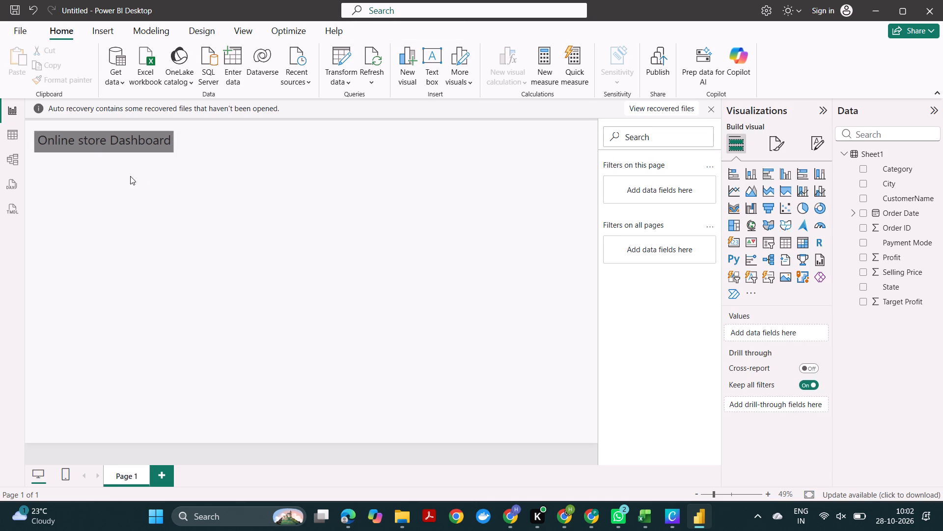
Widen the heading's text box slightly on the side where the text ends.
click(168, 144)
click(173, 142)
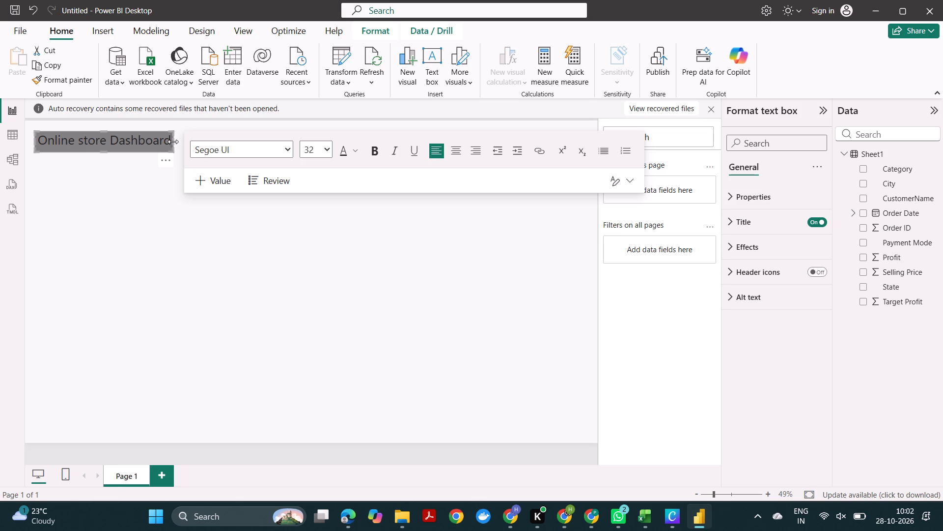
click(159, 190)
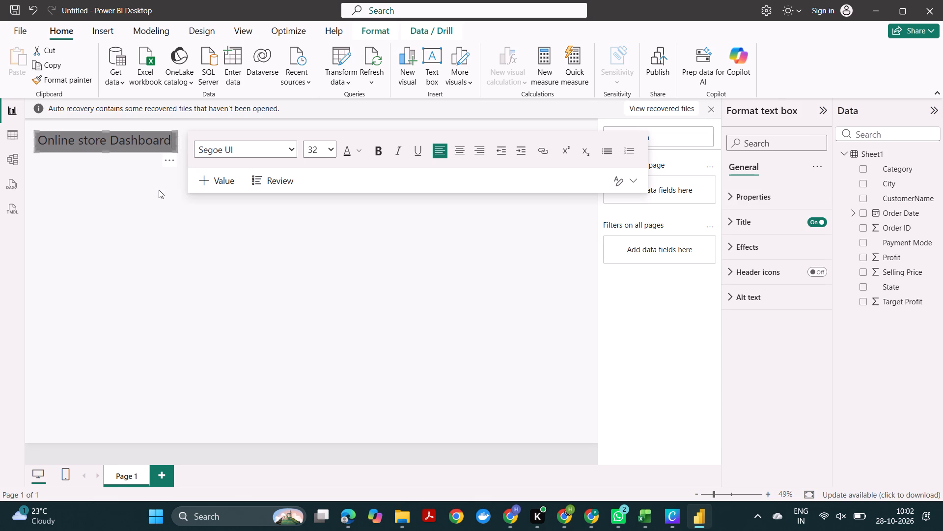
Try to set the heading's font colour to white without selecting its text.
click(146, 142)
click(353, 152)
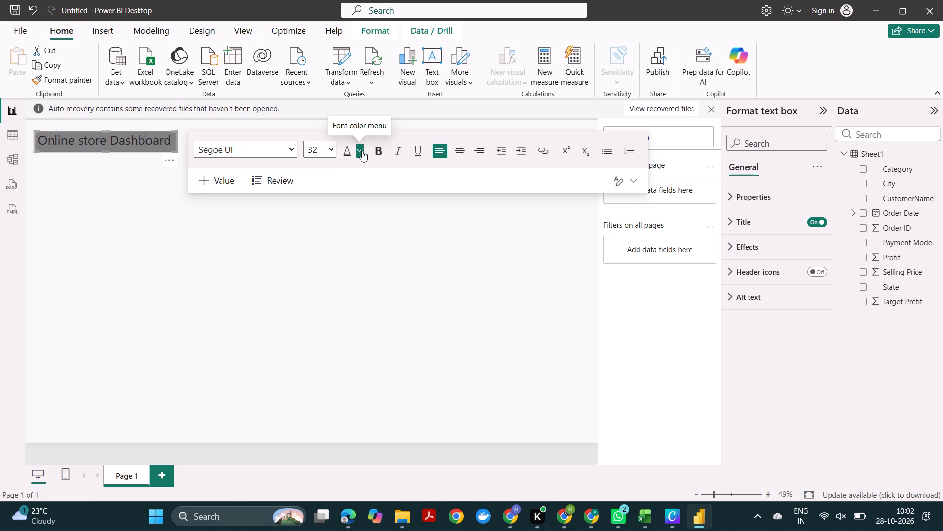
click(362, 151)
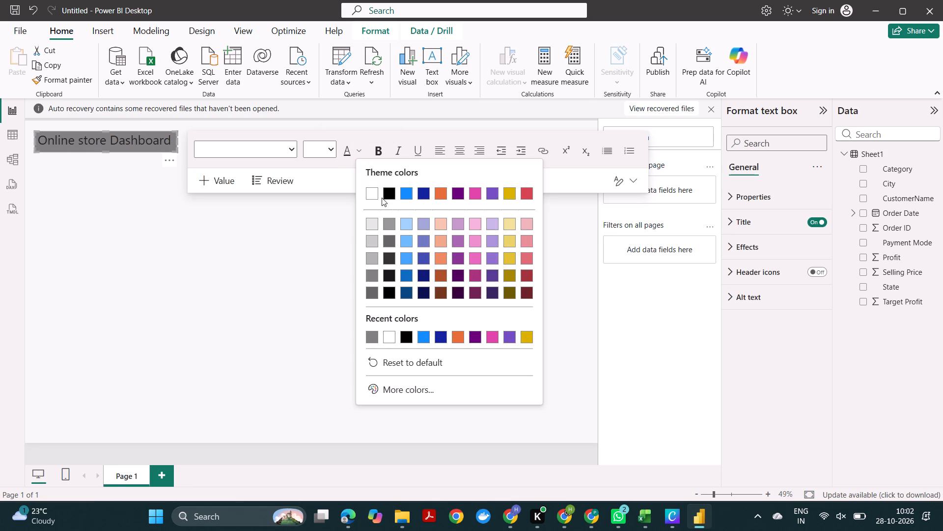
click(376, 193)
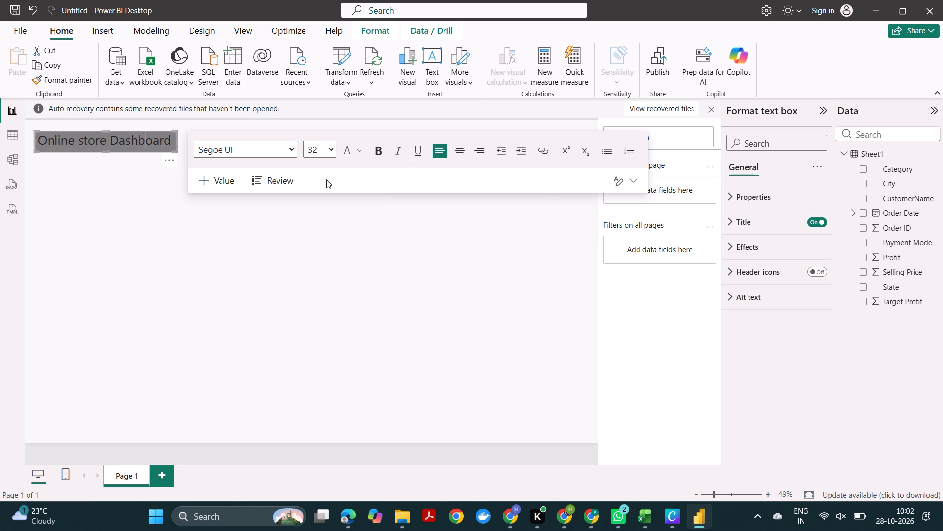
Widen the heading's text box a little more, leaving a small margin after the word "Dashboard".
drag(174, 141, 160, 141)
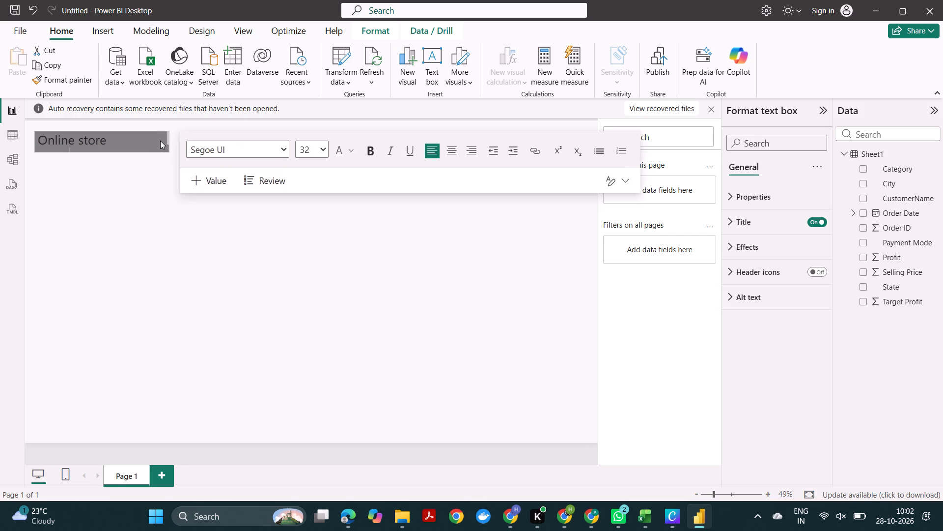
drag(160, 141, 179, 140)
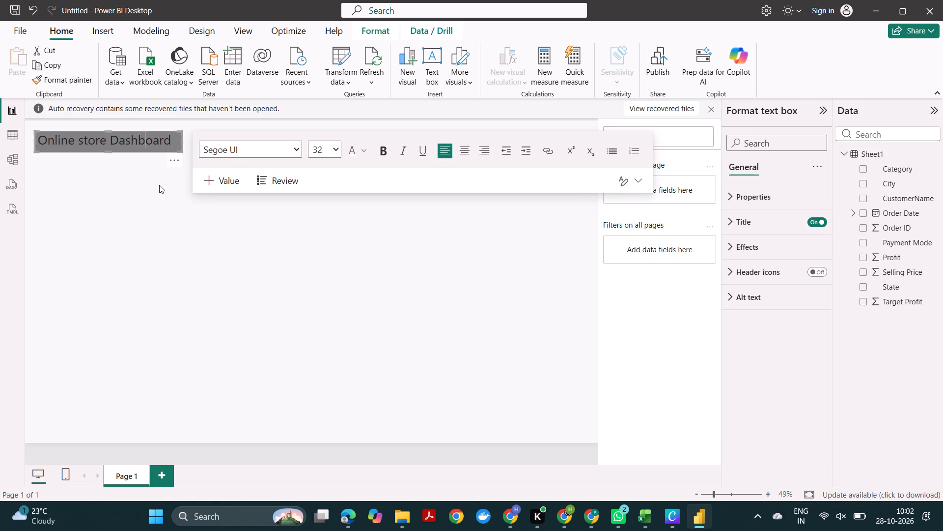
click(159, 185)
Set the font colour of the whole "Online store Dashboard" heading text to white.
click(172, 140)
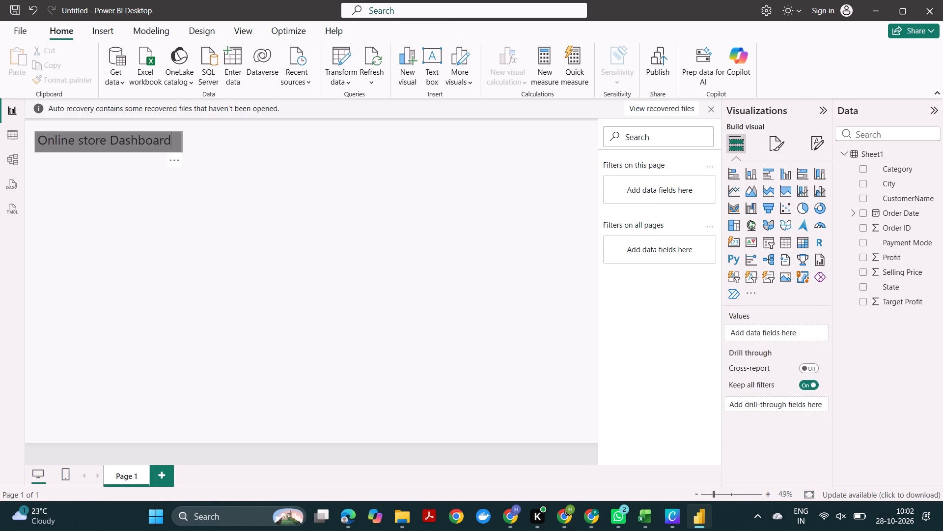
drag(172, 140, 32, 132)
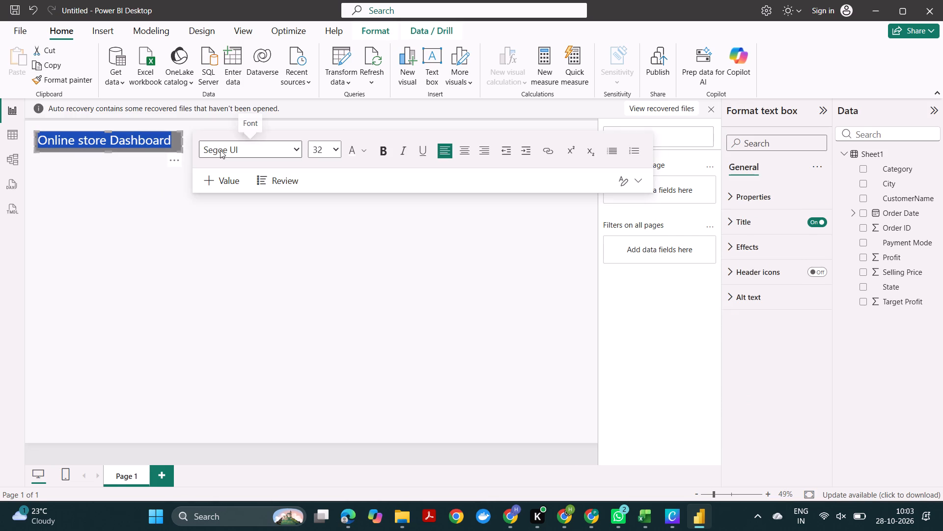
click(347, 150)
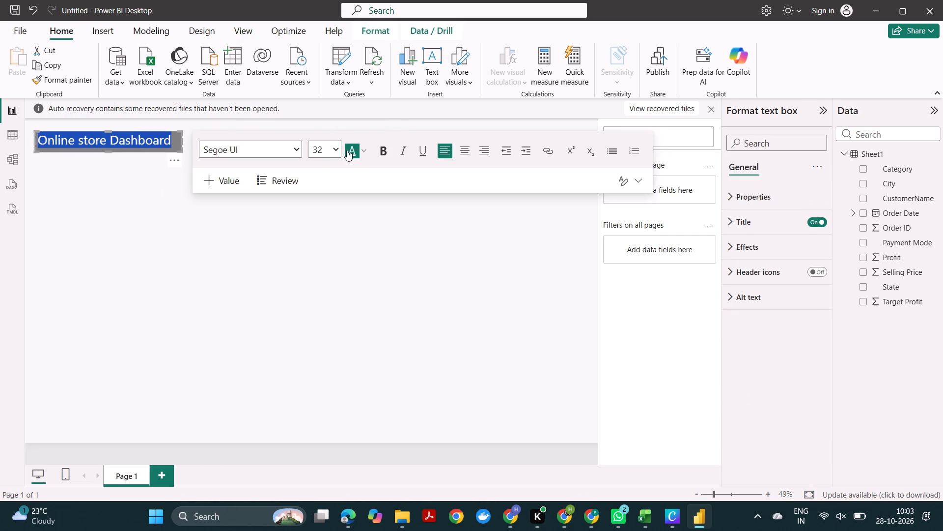
click(363, 153)
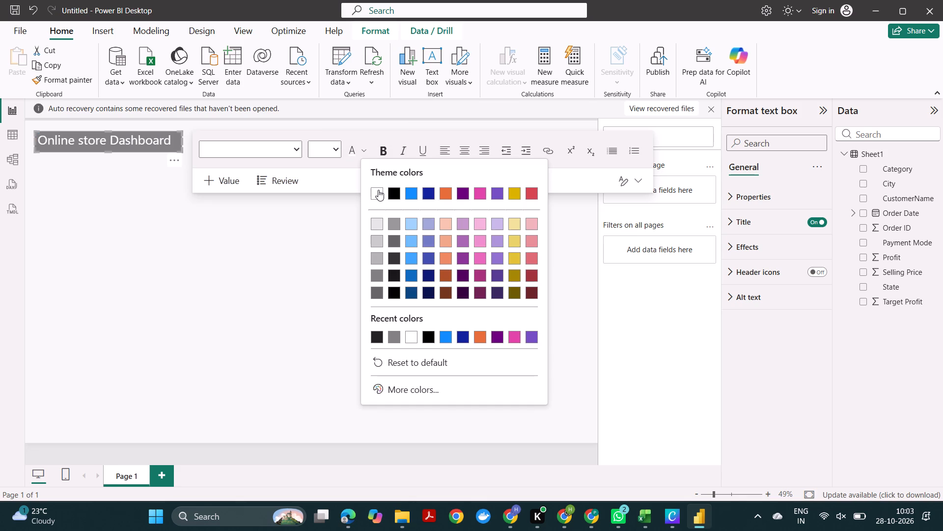
click(378, 190)
click(261, 258)
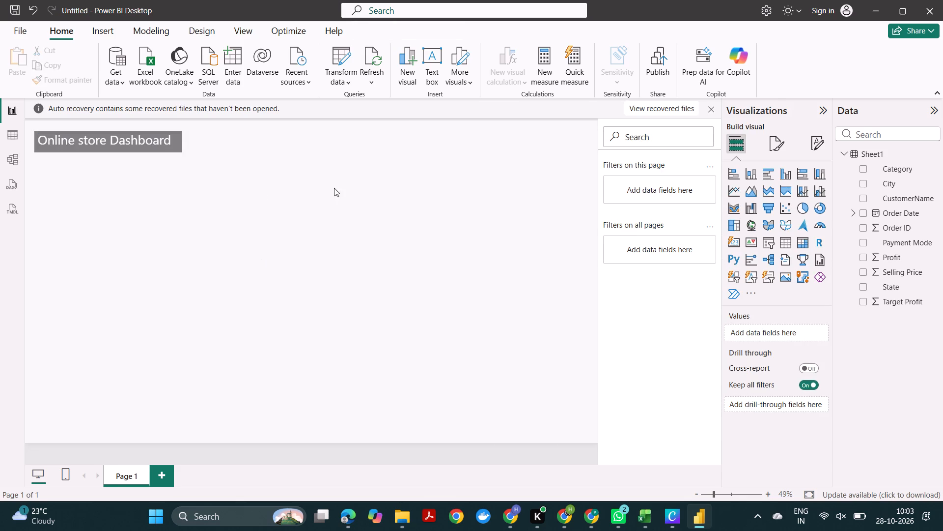
Make the whole "Online store Dashboard" heading text bold.
click(173, 142)
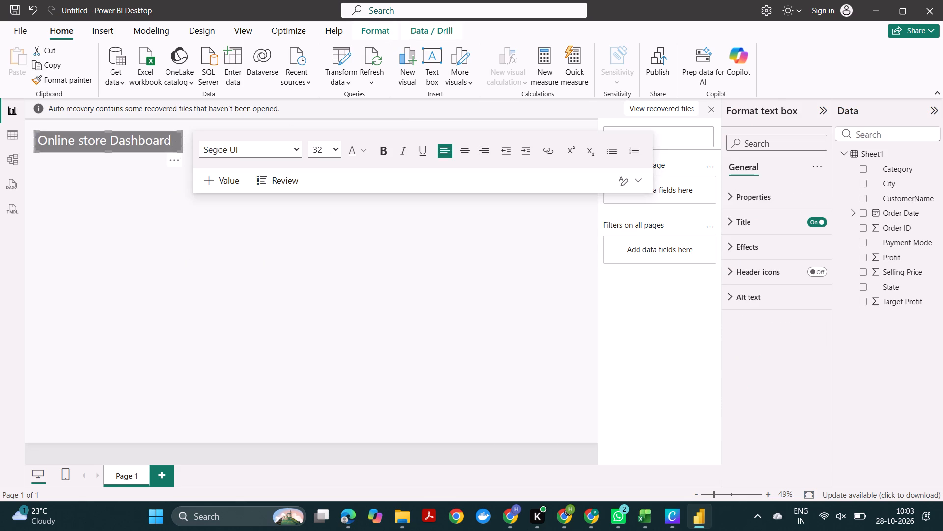
drag(175, 141, 30, 142)
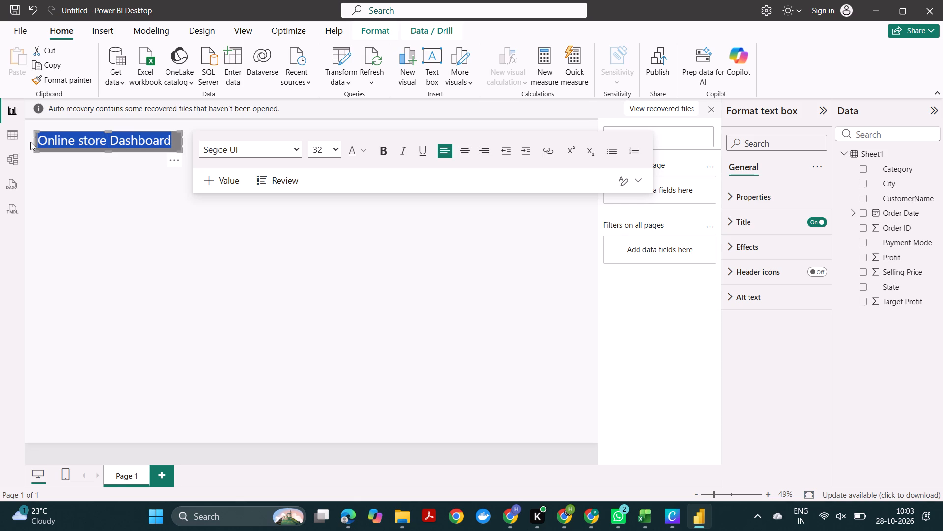
click(385, 154)
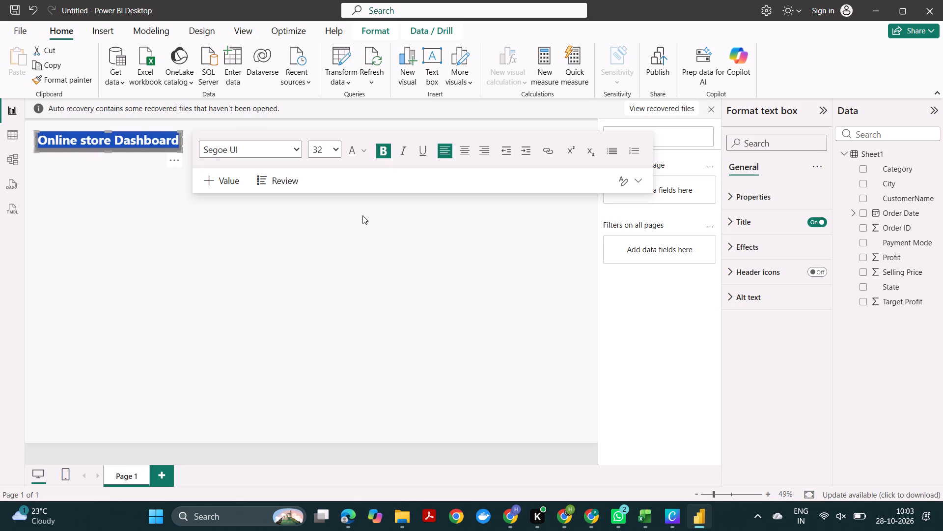
click(351, 243)
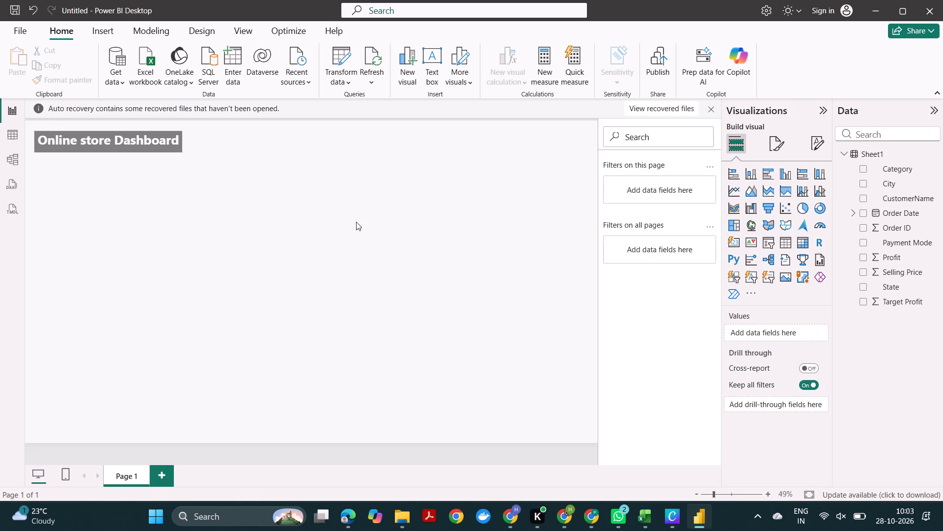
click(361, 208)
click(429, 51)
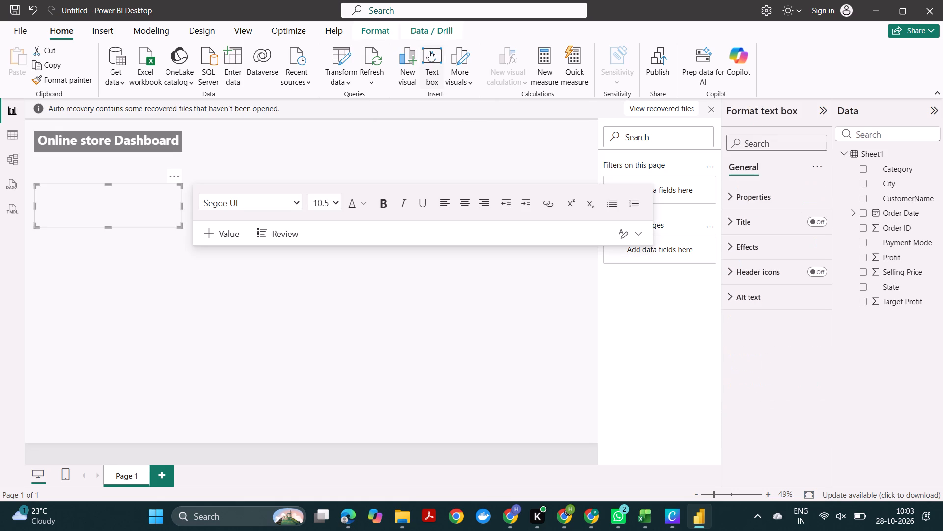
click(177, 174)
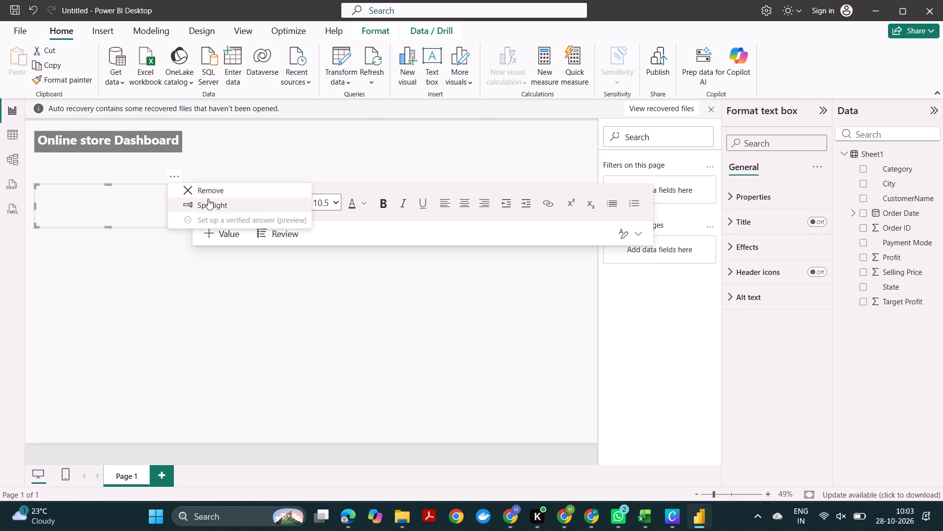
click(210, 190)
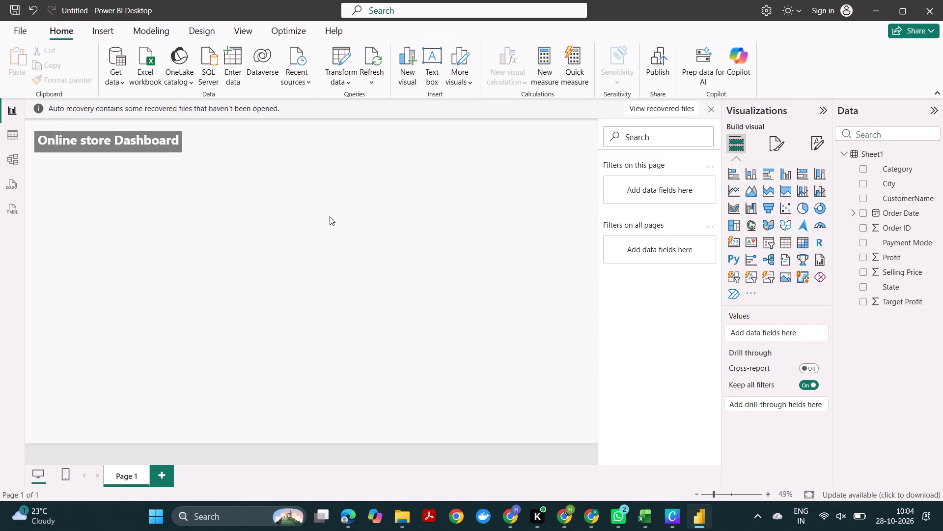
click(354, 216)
Add a new text box below the heading, narrowed to about half the heading's width and made taller.
click(433, 71)
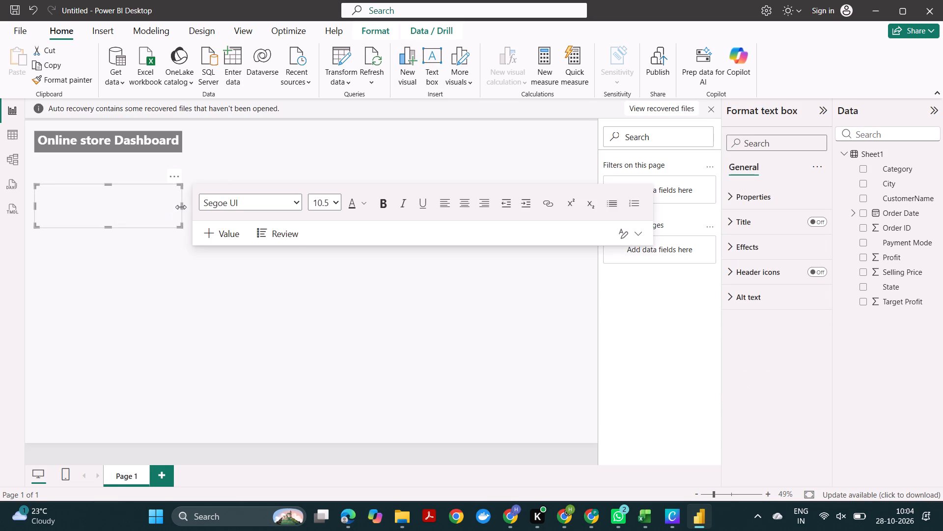
drag(181, 206, 111, 230)
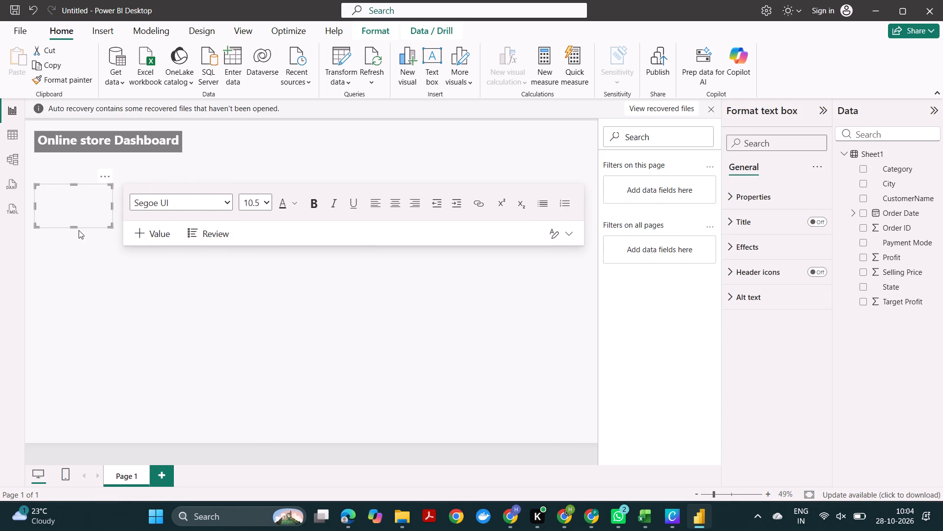
drag(72, 228, 77, 247)
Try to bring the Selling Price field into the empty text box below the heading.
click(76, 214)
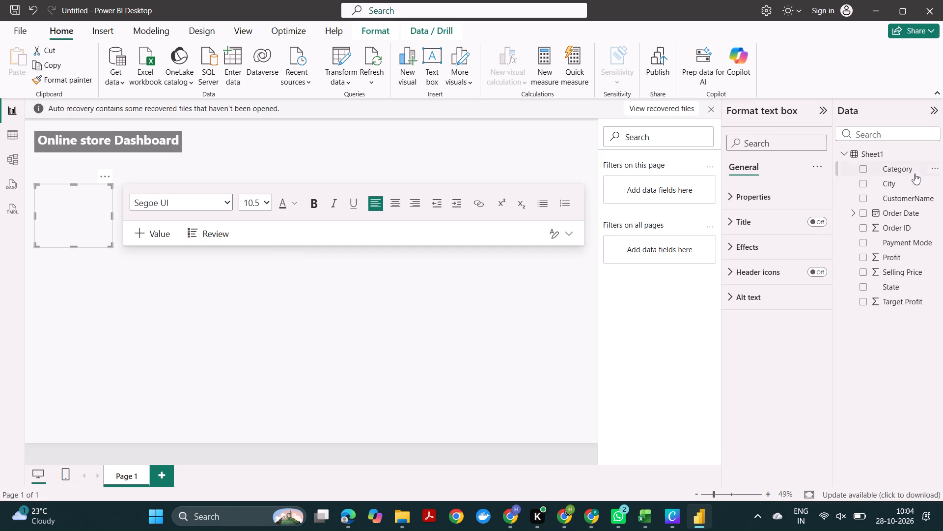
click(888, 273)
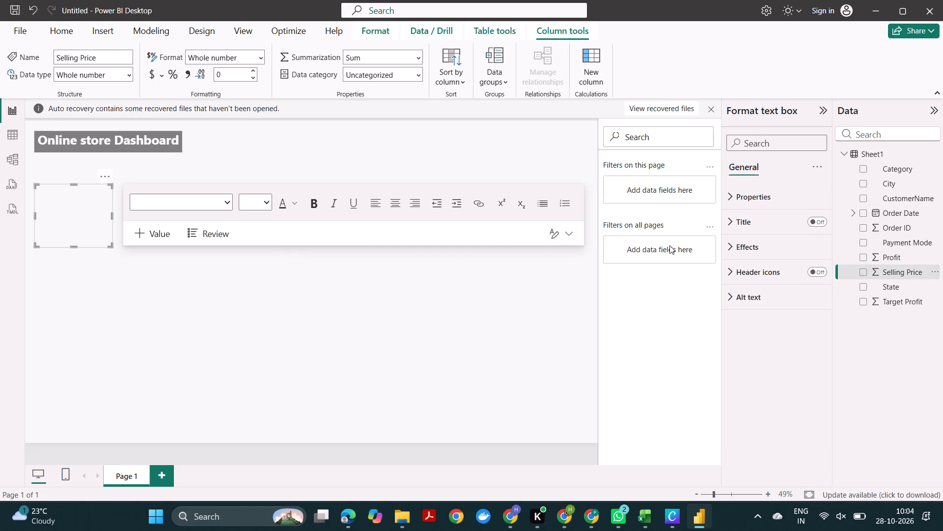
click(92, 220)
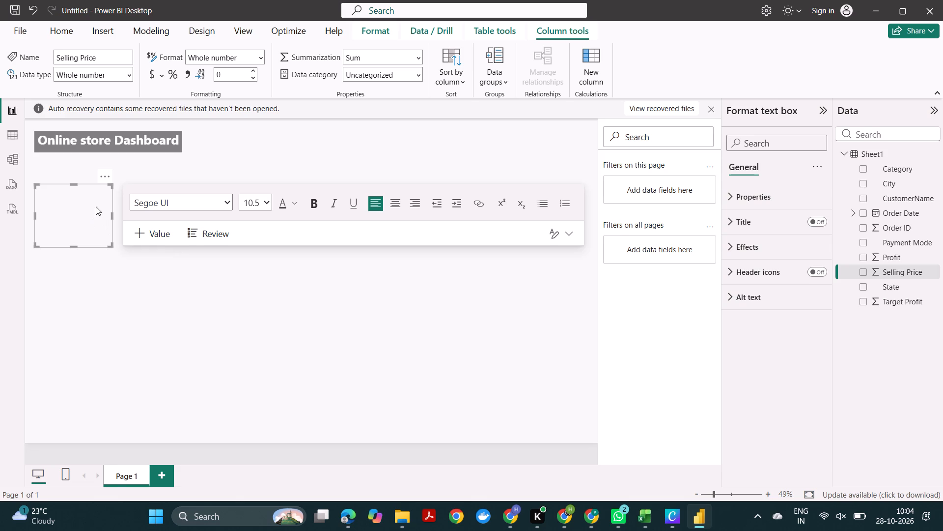
Remove the empty text box below the "Online store Dashboard" heading from the report page.
click(103, 177)
click(126, 186)
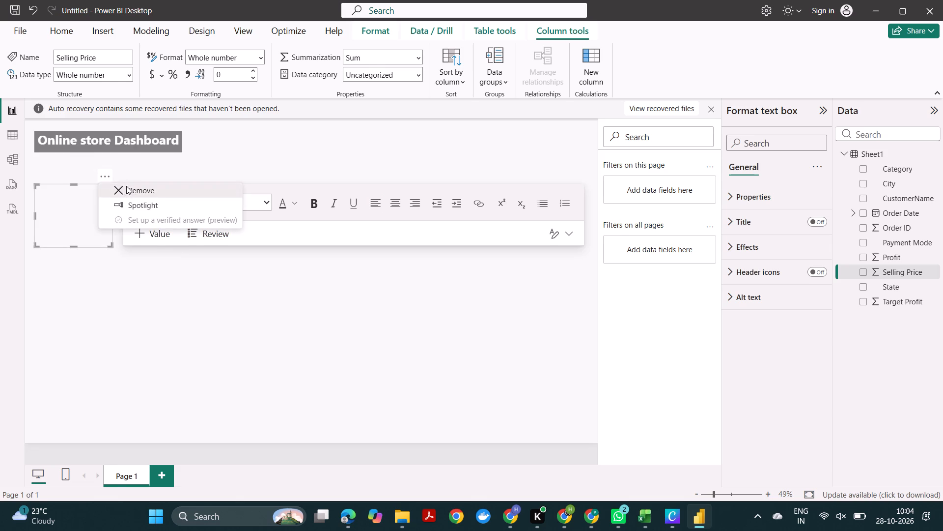
click(187, 199)
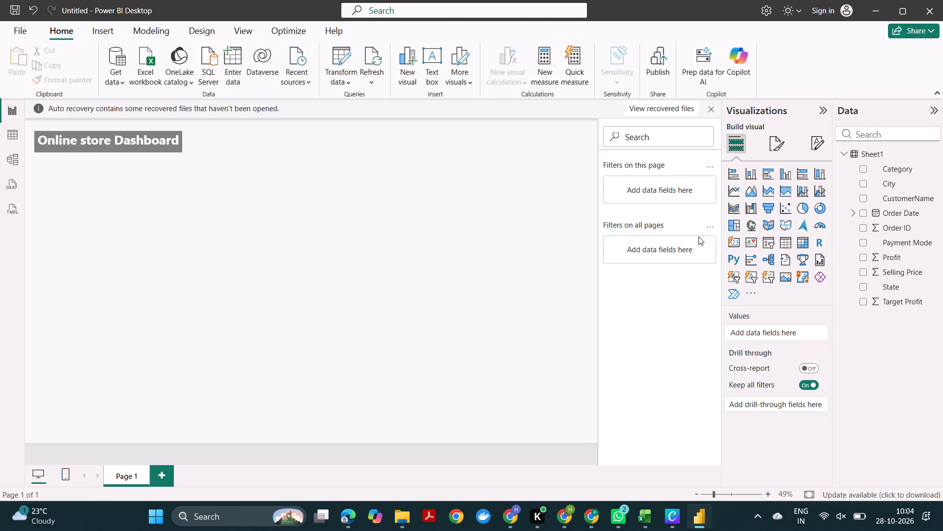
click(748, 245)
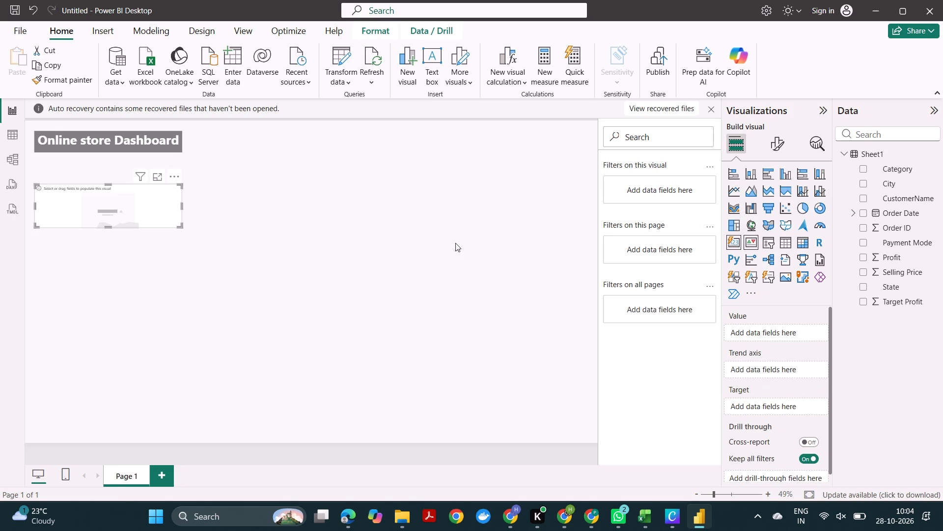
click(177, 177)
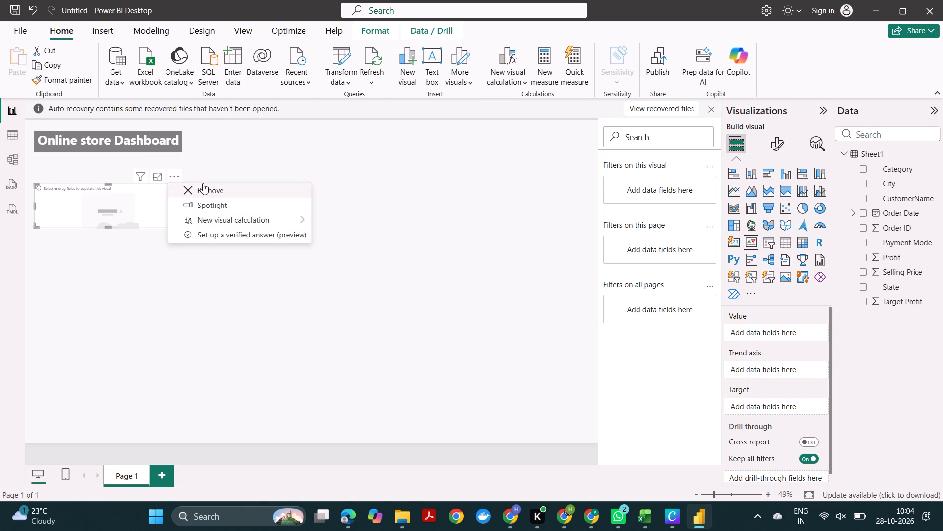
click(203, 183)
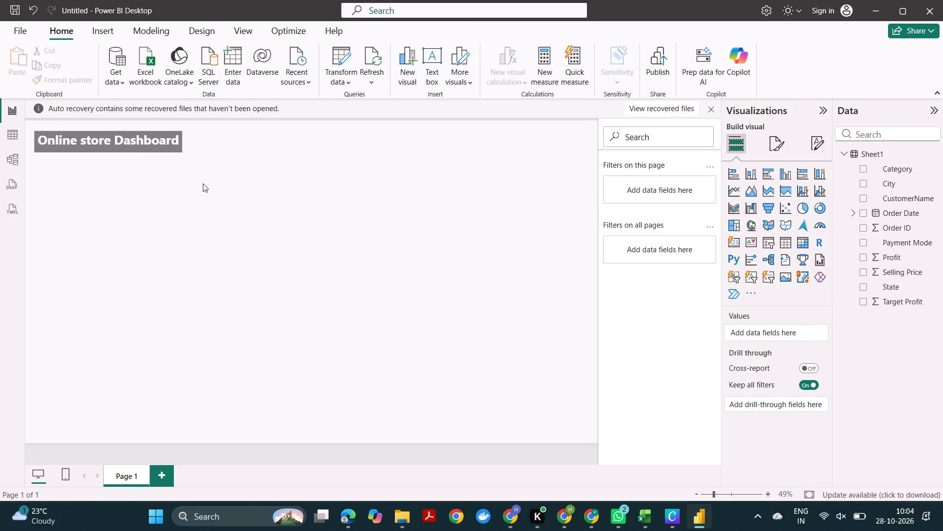
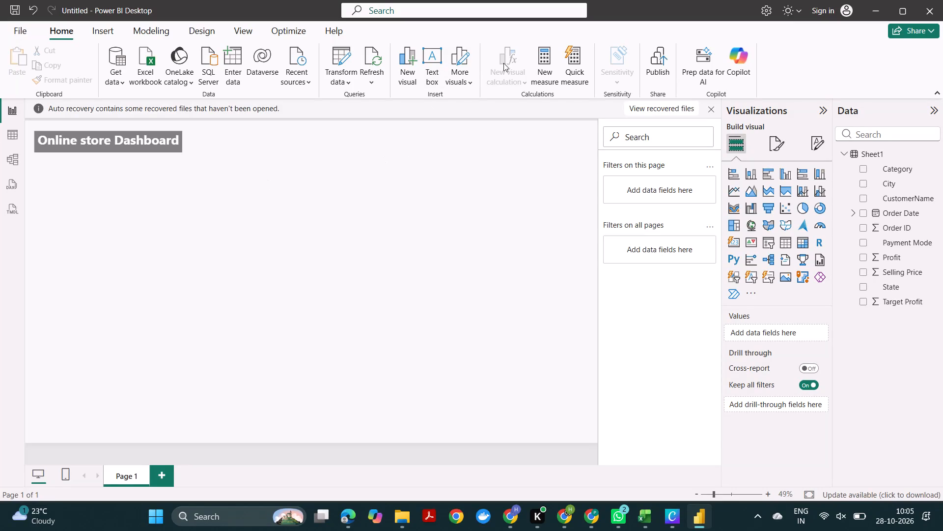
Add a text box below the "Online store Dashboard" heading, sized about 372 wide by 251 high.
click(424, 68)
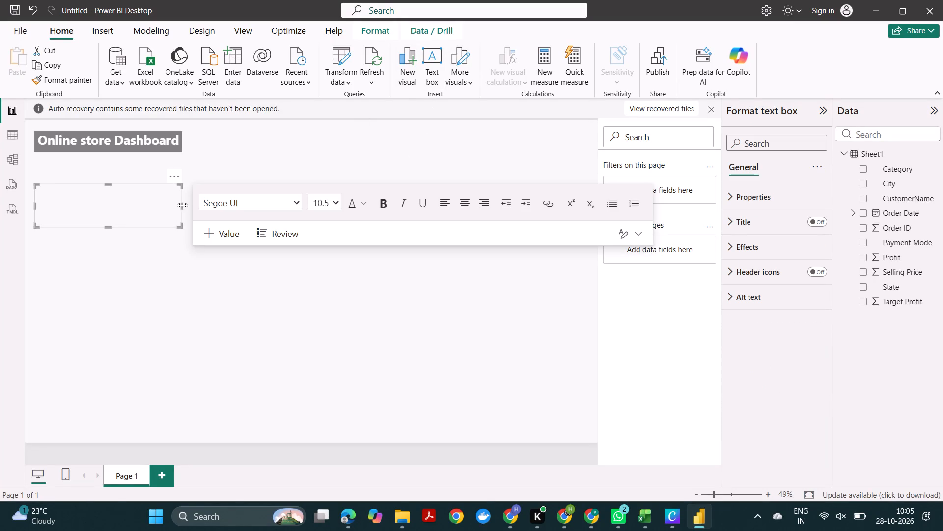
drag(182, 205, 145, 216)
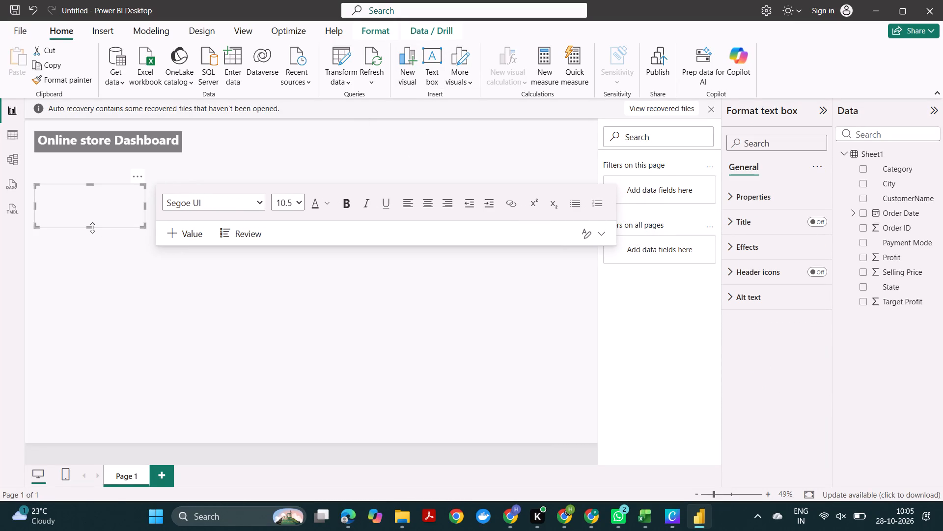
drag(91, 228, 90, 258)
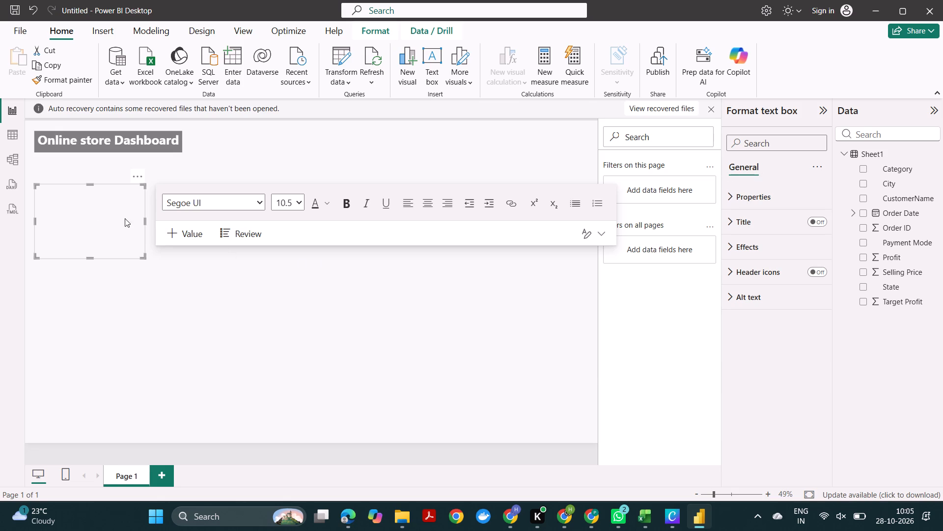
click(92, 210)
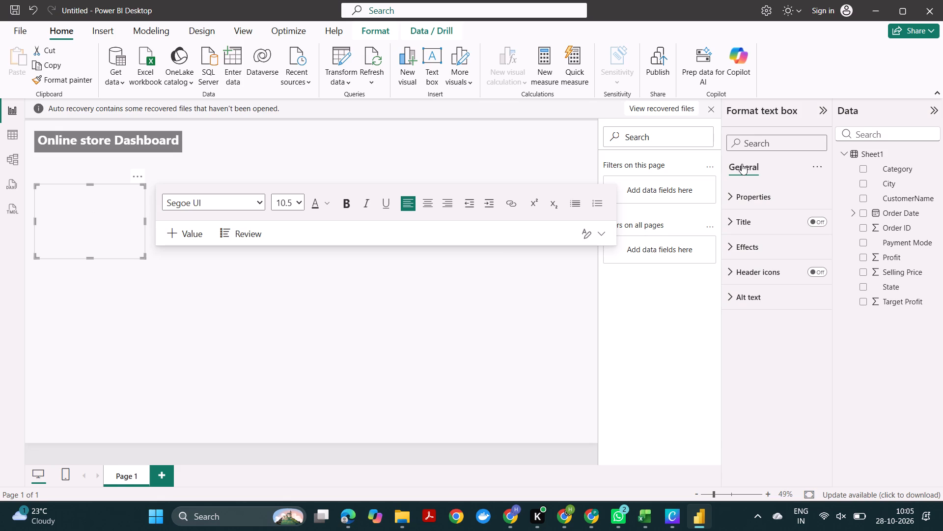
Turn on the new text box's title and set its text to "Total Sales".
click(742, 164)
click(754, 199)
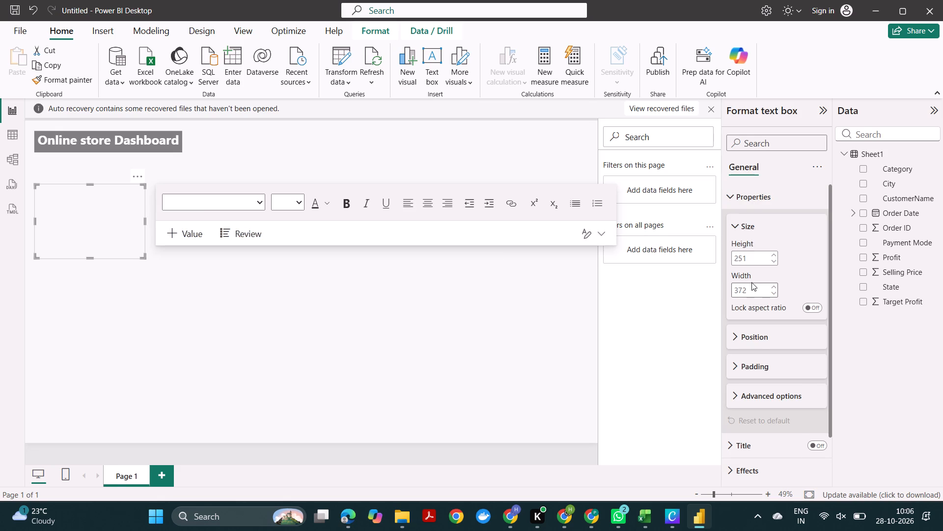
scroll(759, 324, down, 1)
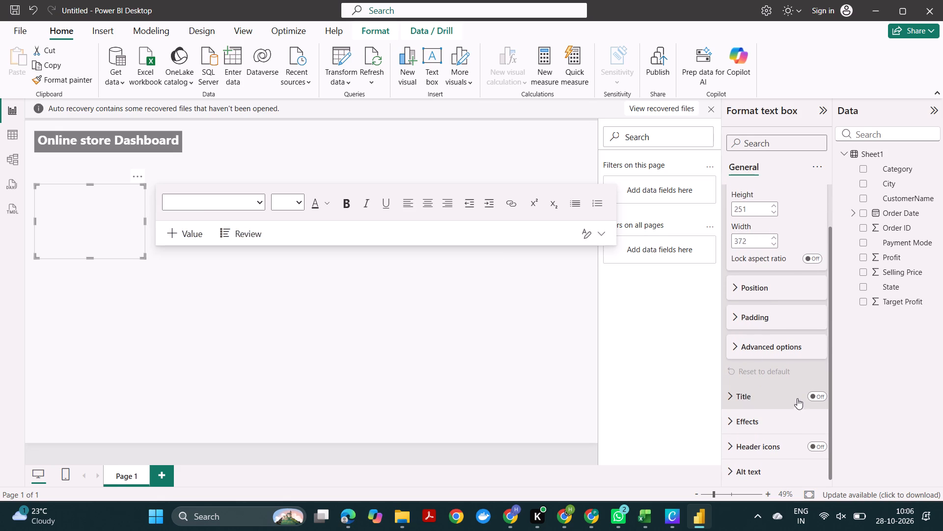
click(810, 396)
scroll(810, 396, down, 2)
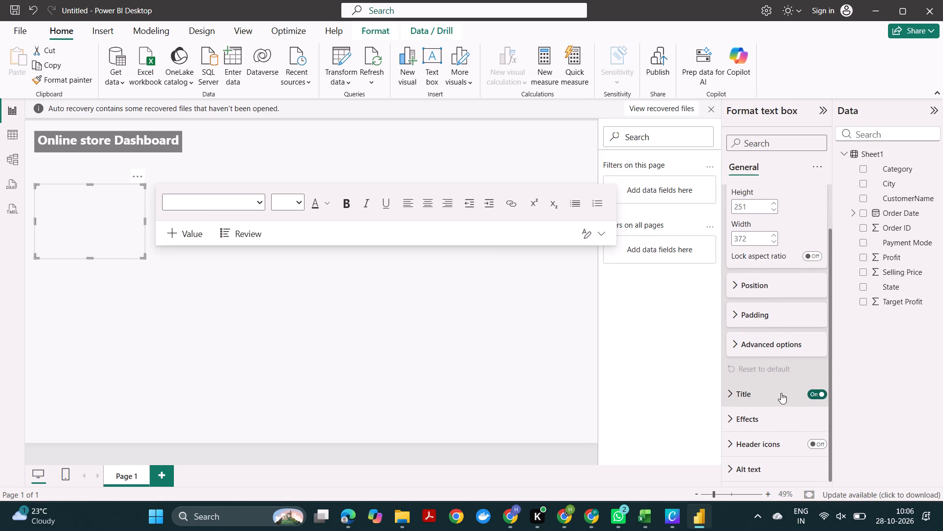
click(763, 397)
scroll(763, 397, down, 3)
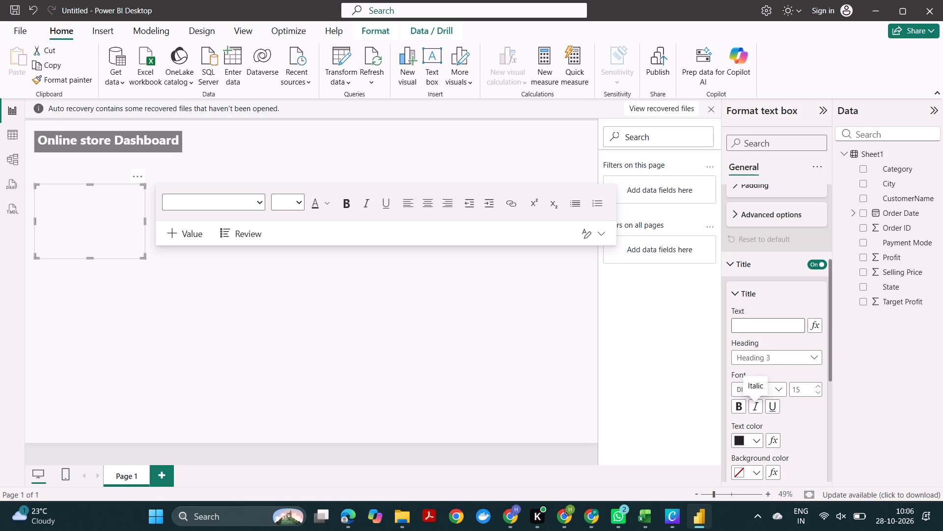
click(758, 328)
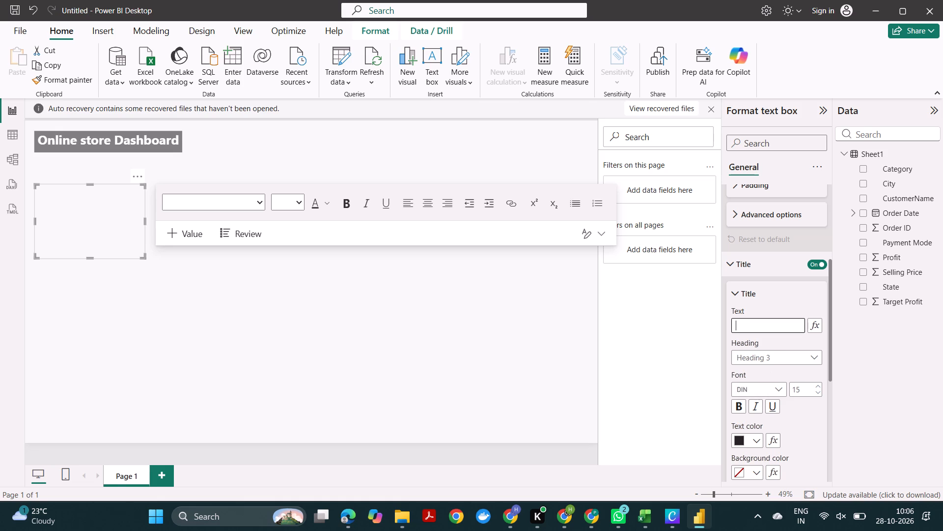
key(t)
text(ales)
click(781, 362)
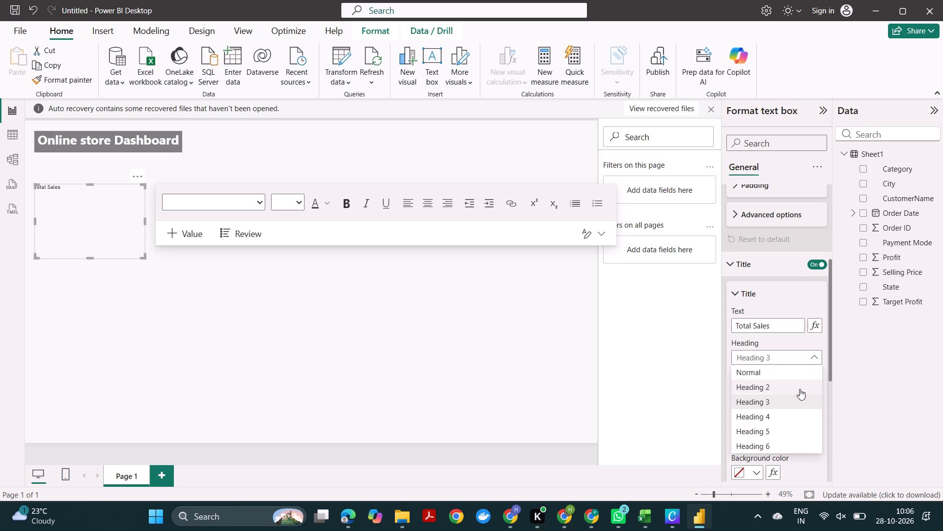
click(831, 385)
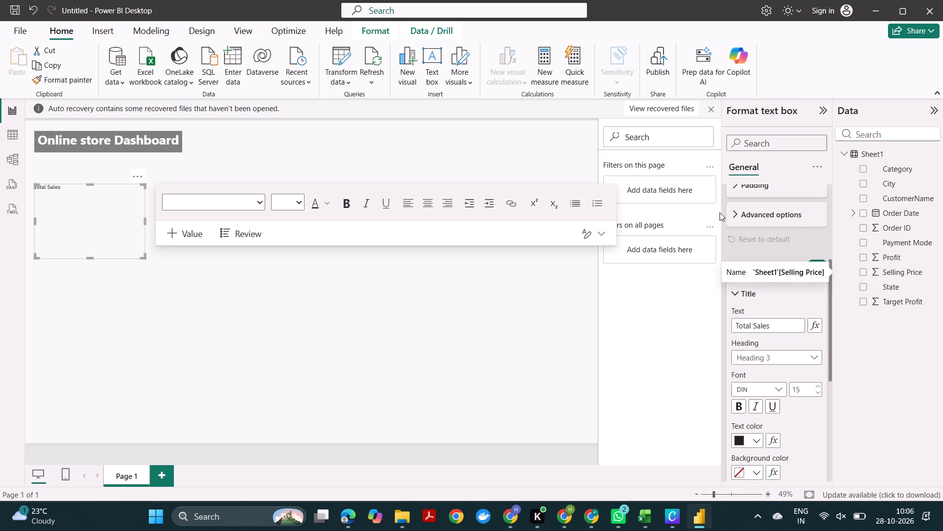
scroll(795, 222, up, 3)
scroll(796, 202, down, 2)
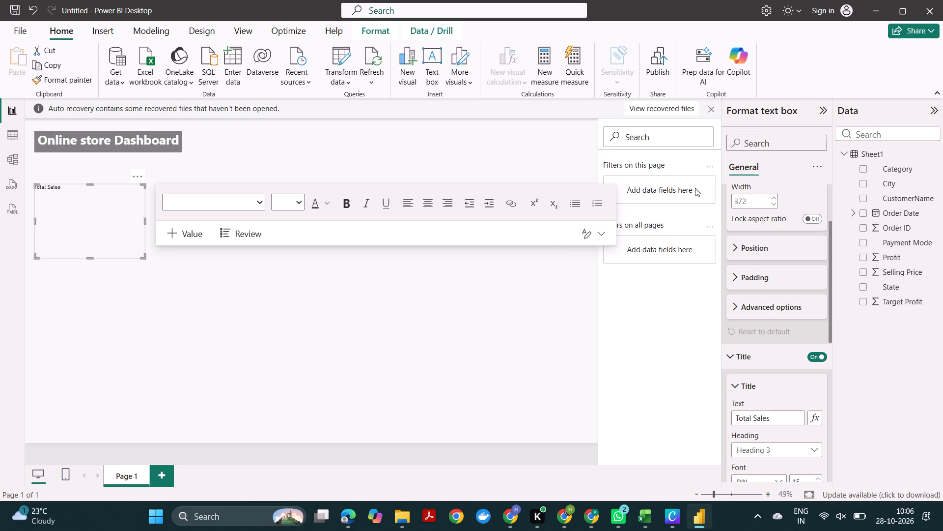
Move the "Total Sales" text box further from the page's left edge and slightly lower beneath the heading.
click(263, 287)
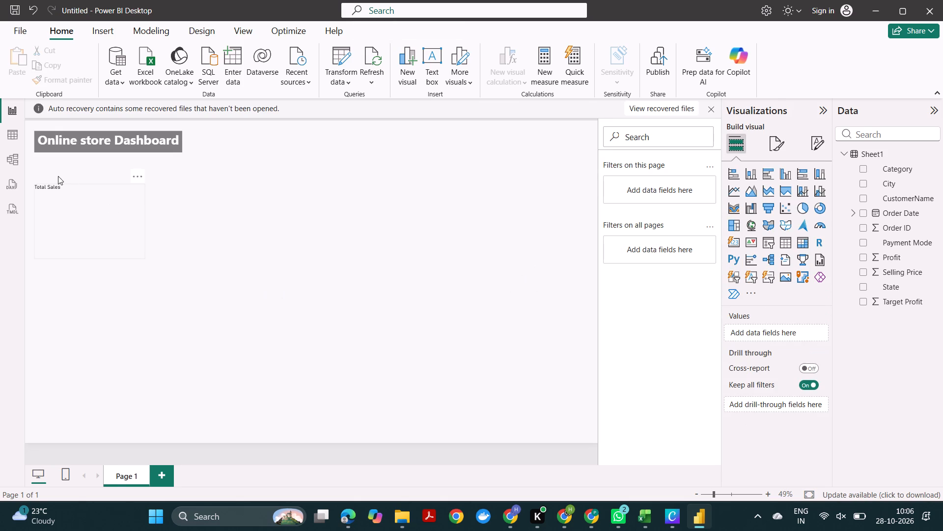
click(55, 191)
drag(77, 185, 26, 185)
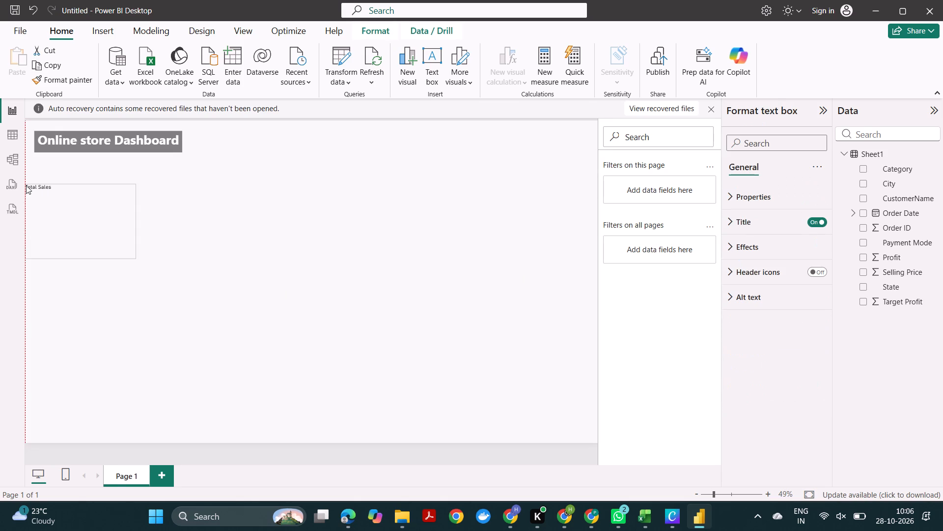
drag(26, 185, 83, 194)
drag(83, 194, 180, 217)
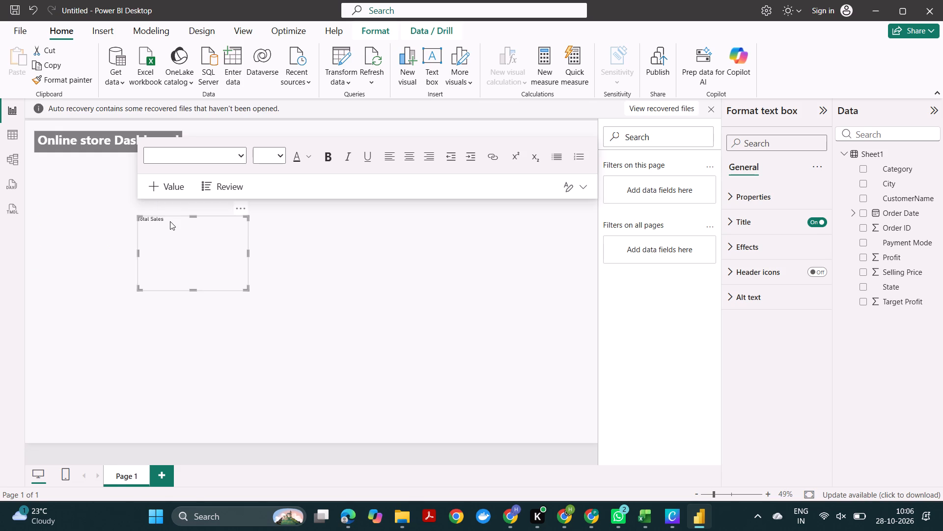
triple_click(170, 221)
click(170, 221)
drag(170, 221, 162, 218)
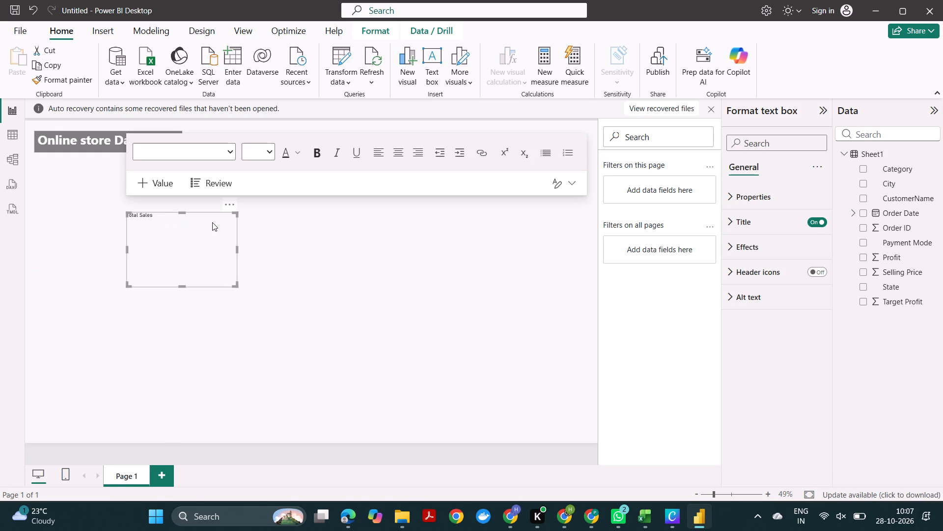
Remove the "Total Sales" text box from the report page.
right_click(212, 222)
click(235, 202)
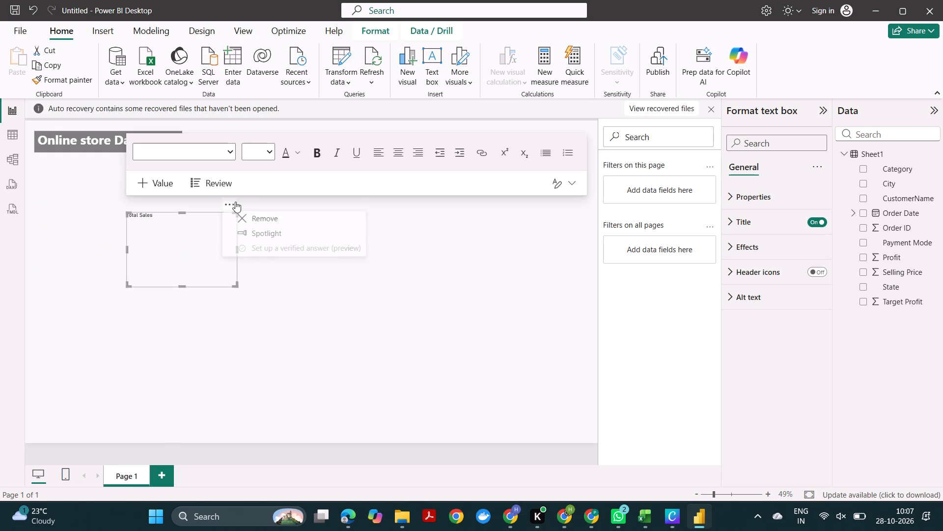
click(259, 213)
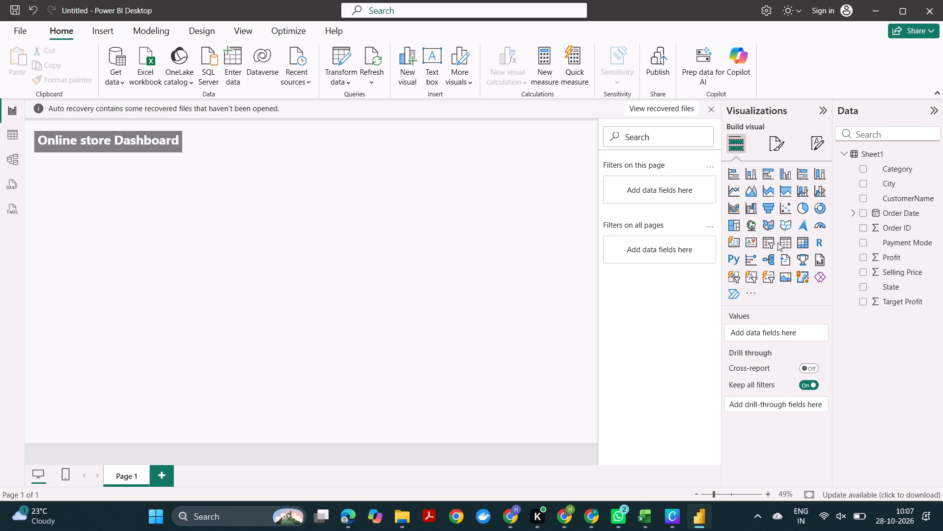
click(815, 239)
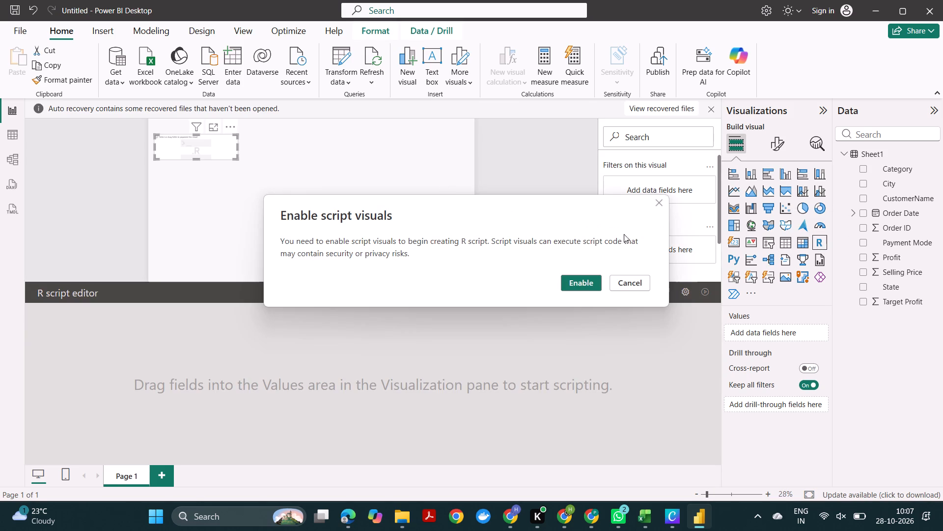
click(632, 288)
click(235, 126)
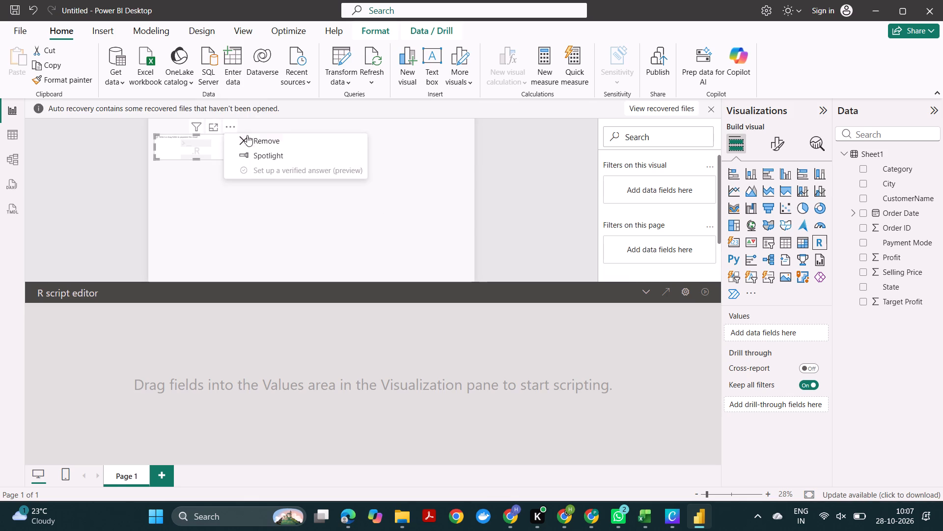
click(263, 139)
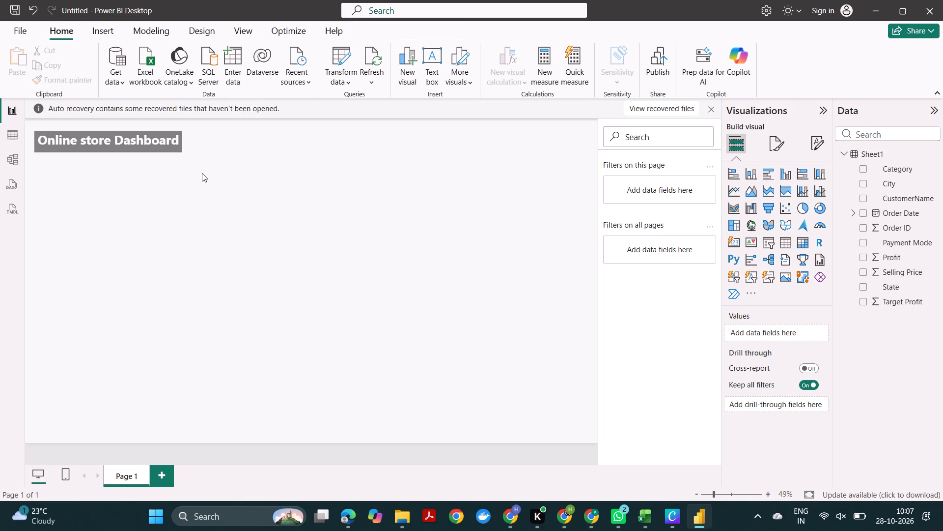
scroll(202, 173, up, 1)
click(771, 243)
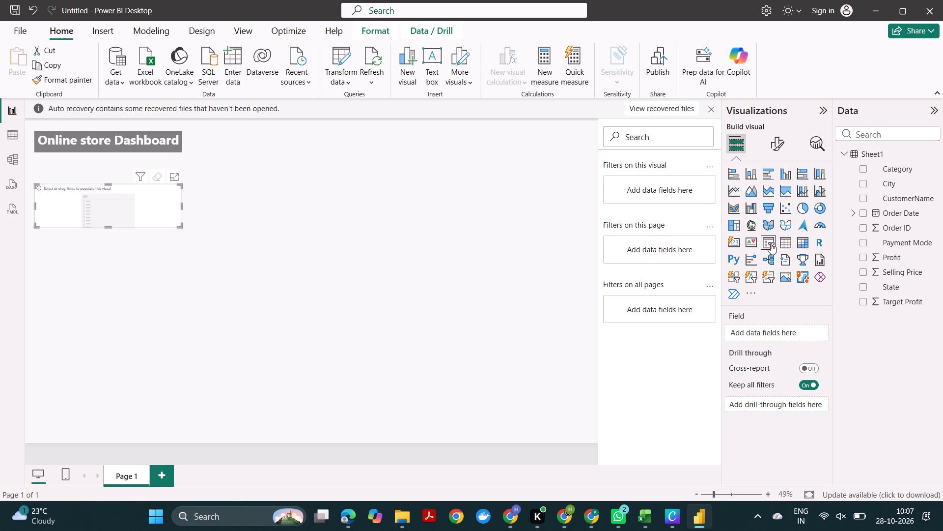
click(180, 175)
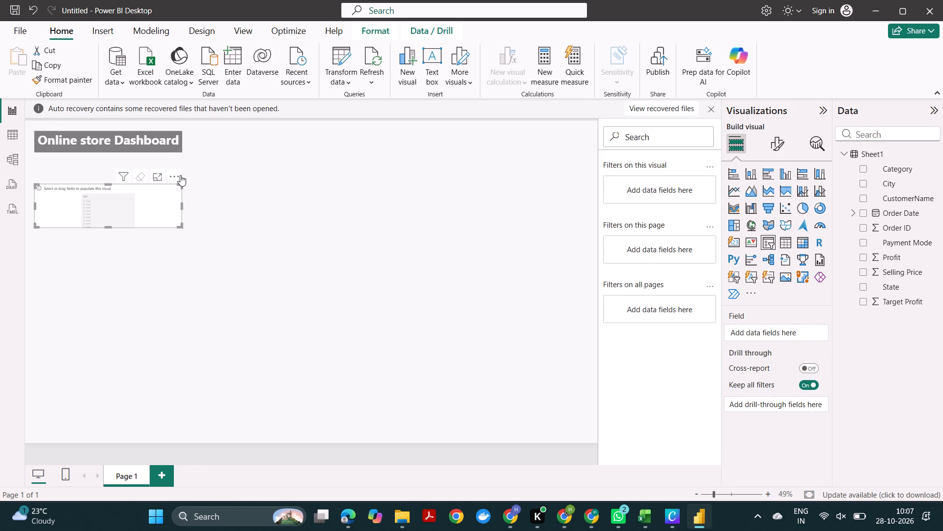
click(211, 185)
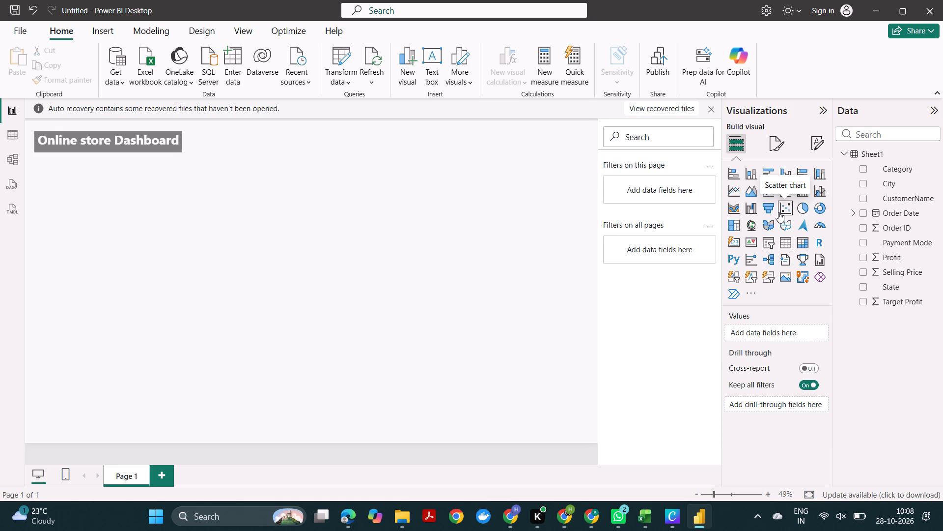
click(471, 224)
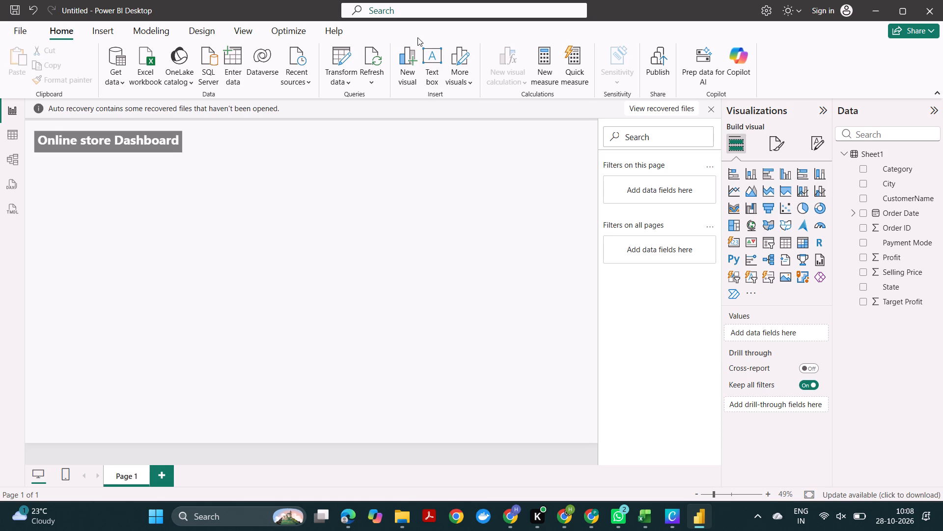
Add an empty text box below the heading, about half the heading's width and twice its default height.
click(429, 50)
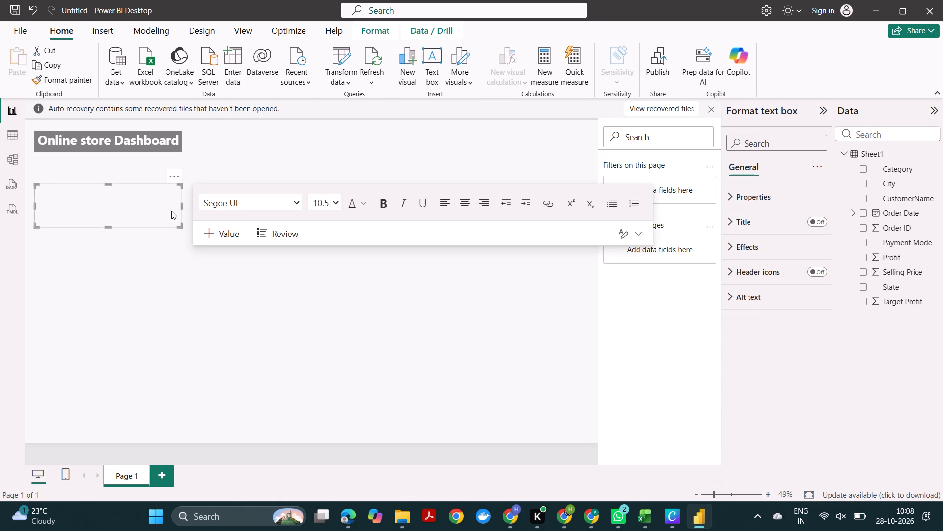
drag(109, 226, 95, 270)
click(185, 226)
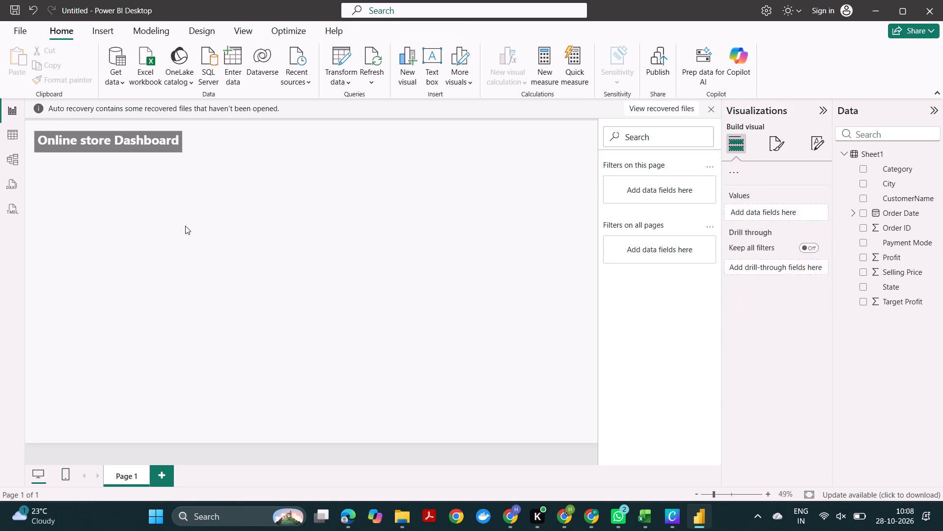
click(148, 229)
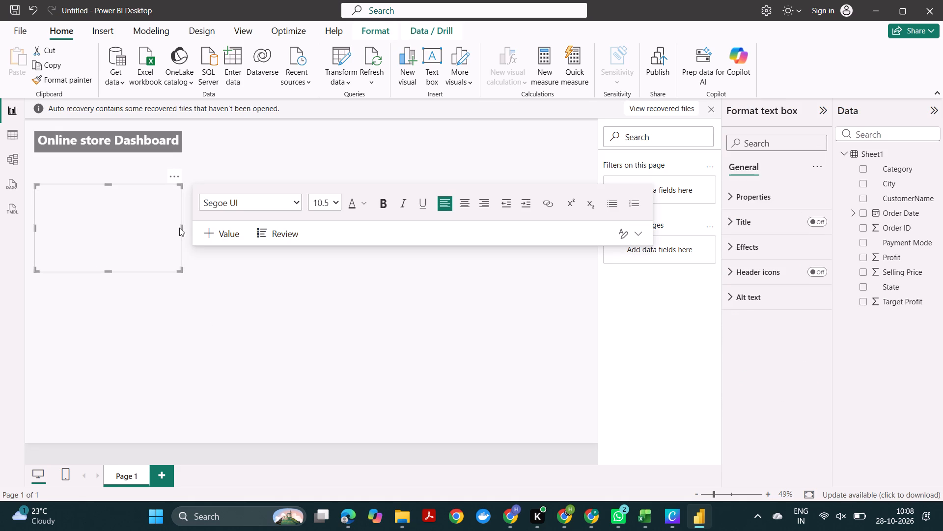
drag(182, 227, 112, 223)
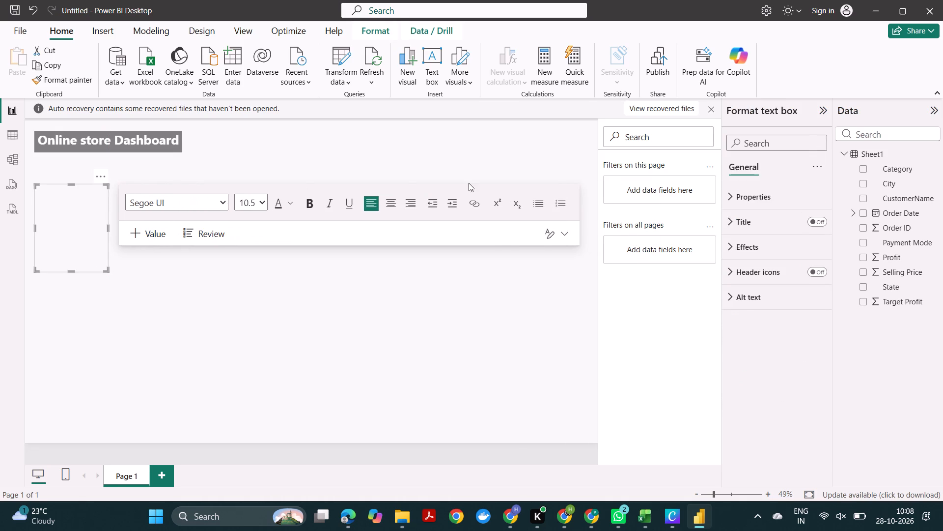
click(475, 154)
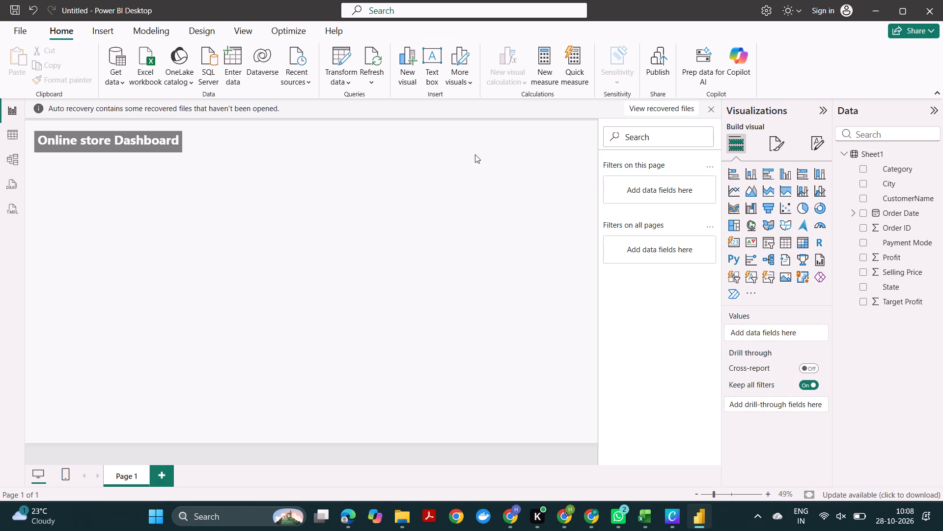
drag(97, 252, 138, 241)
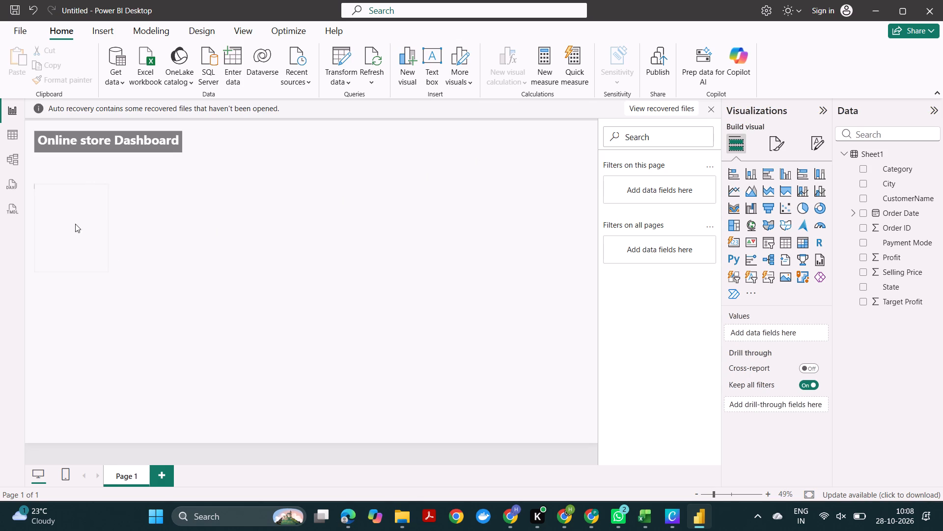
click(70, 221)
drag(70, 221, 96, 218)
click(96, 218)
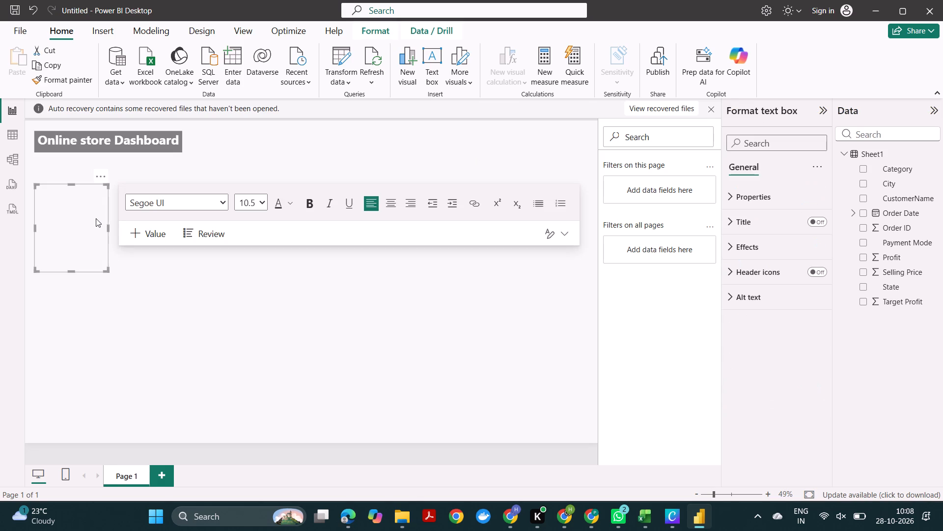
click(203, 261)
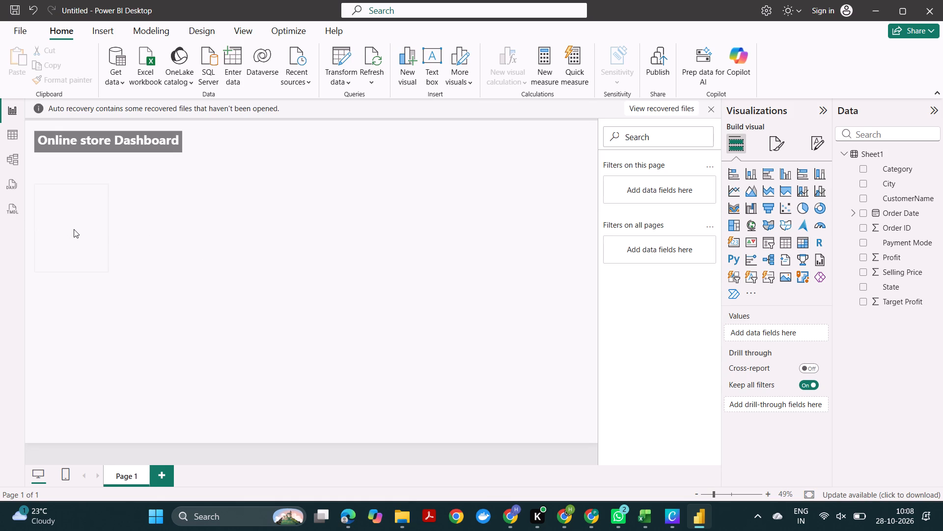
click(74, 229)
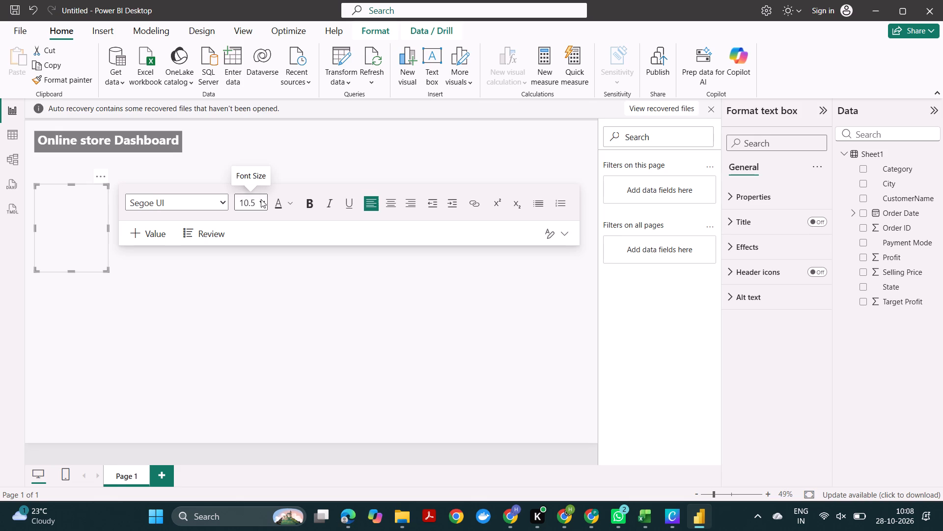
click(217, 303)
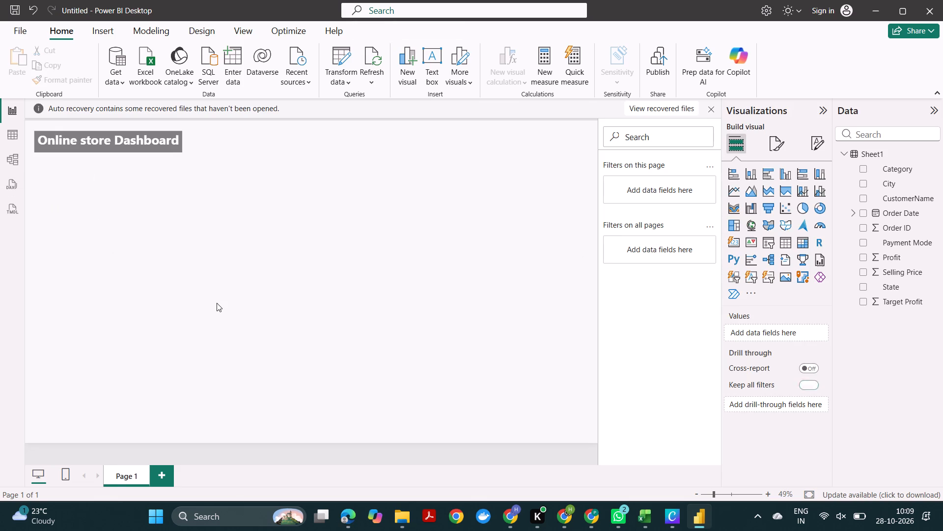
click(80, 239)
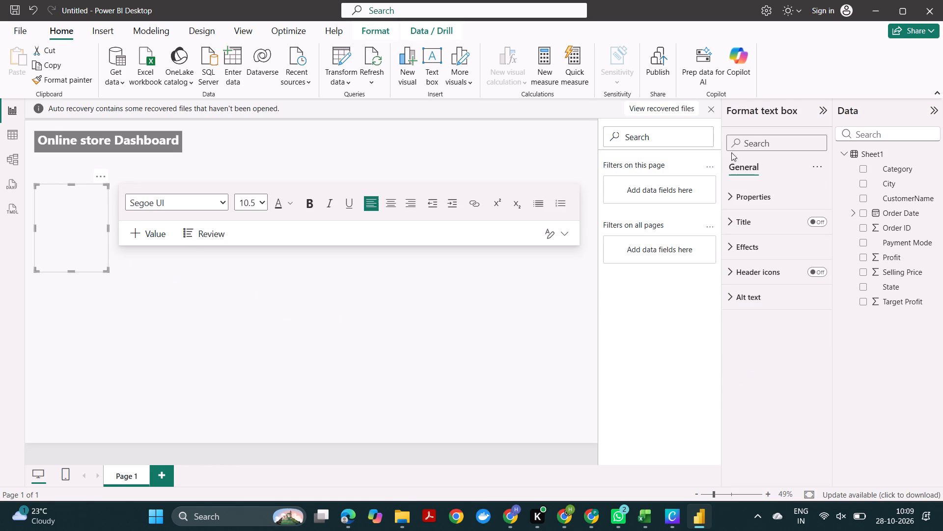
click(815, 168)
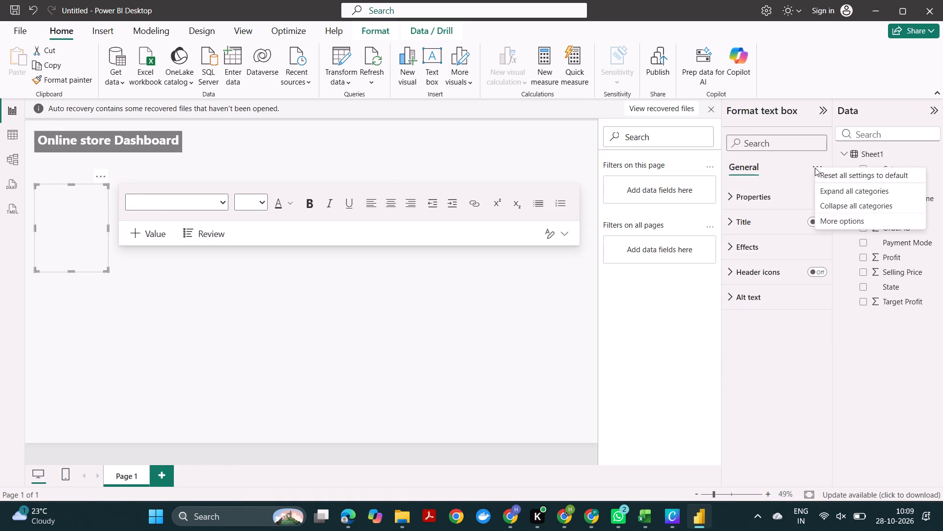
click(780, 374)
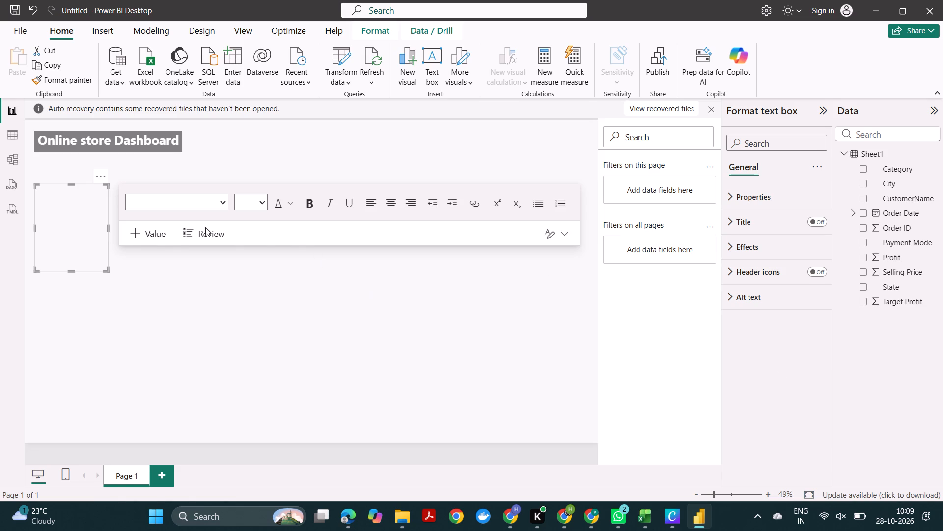
Remove the empty text box below the heading from the report page.
click(98, 179)
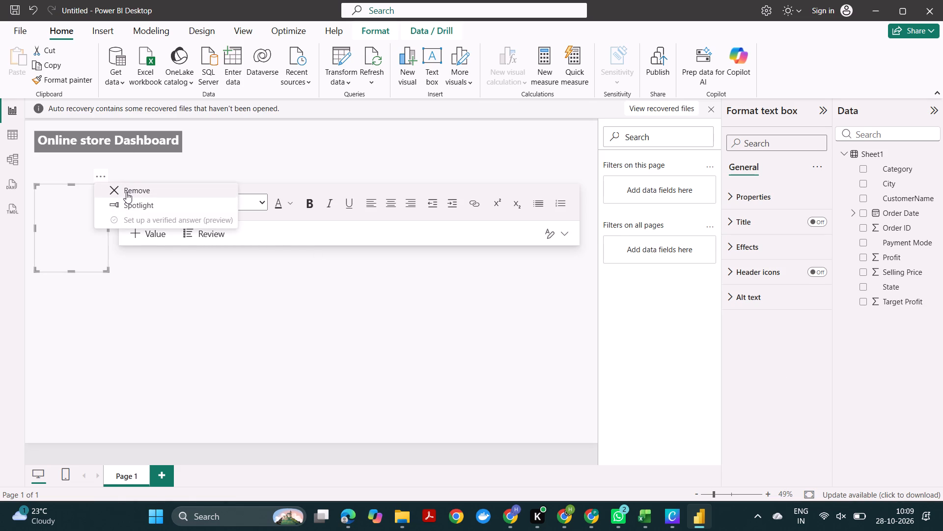
click(126, 192)
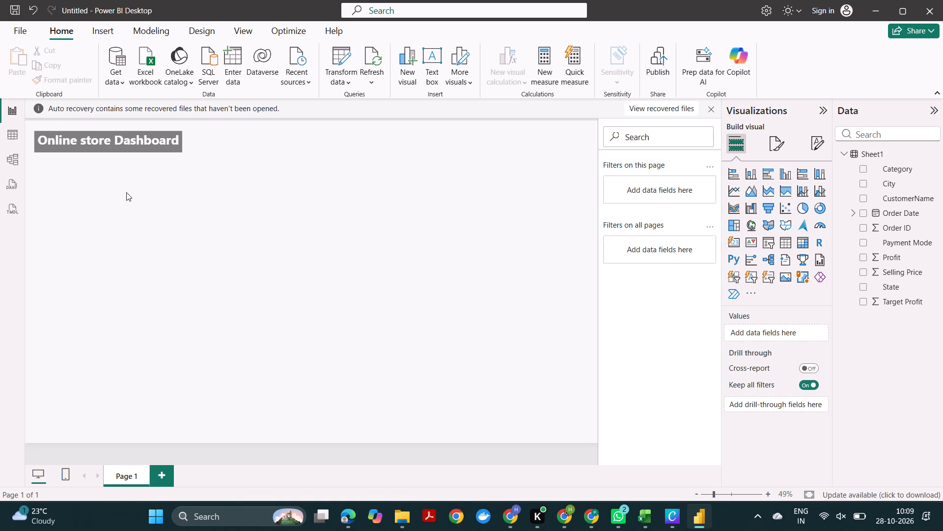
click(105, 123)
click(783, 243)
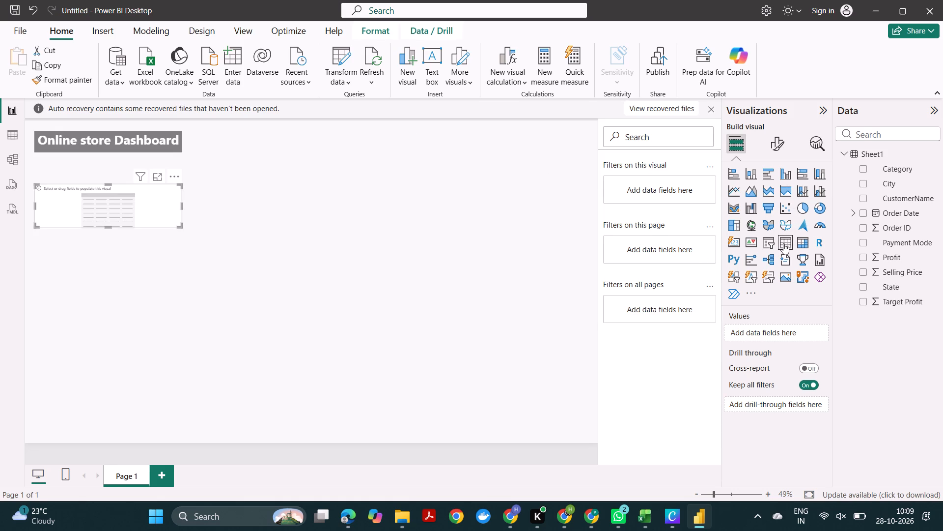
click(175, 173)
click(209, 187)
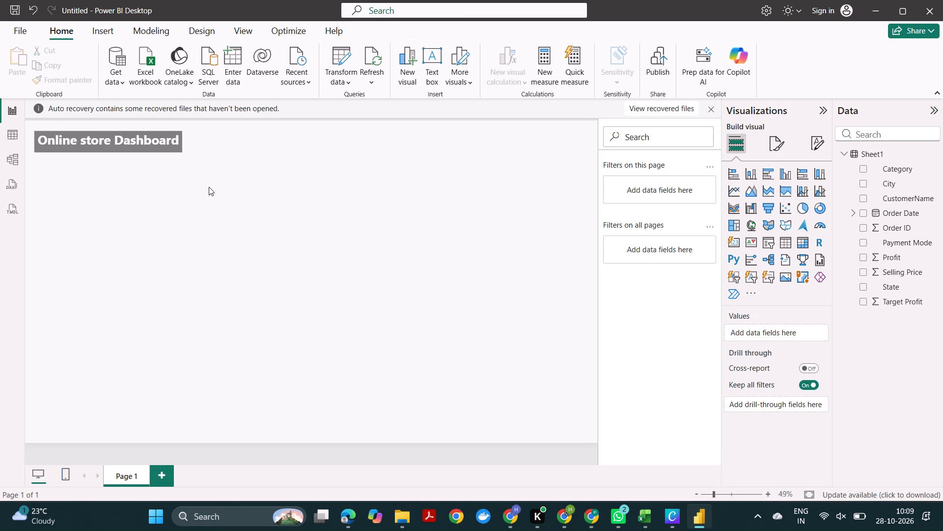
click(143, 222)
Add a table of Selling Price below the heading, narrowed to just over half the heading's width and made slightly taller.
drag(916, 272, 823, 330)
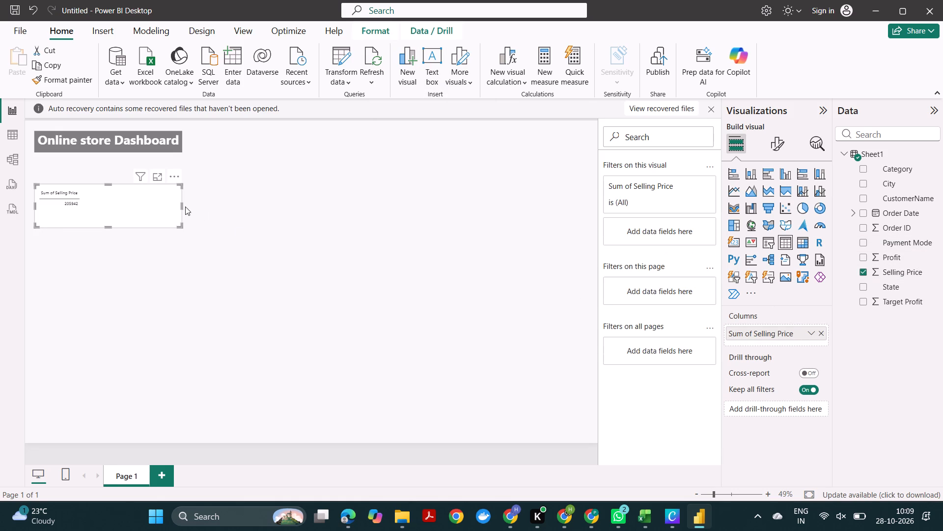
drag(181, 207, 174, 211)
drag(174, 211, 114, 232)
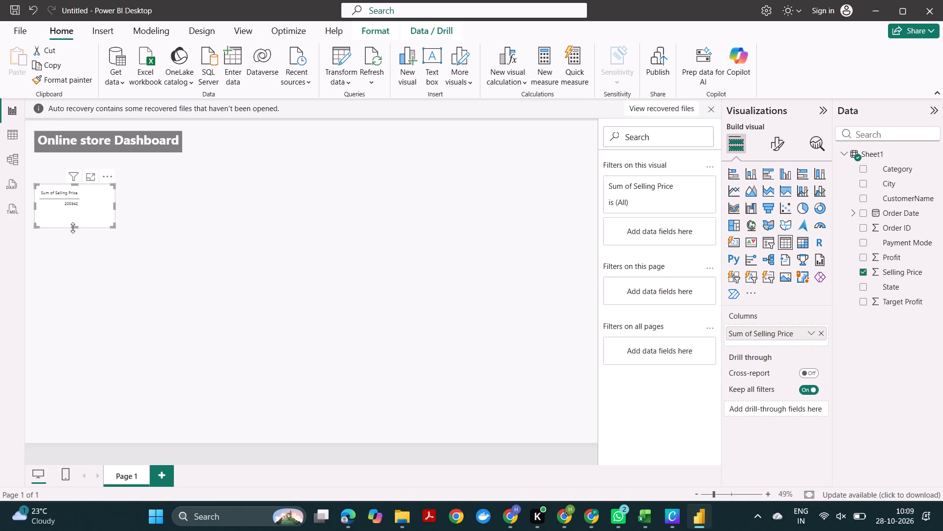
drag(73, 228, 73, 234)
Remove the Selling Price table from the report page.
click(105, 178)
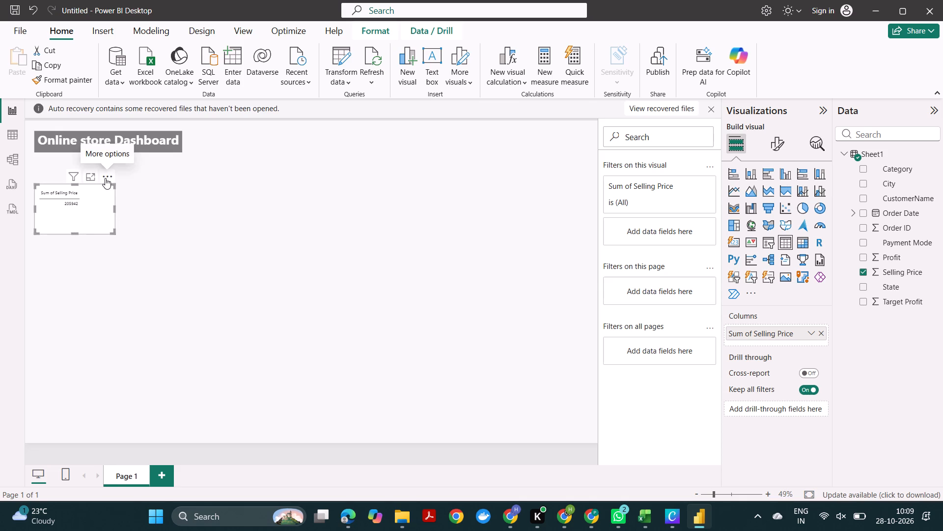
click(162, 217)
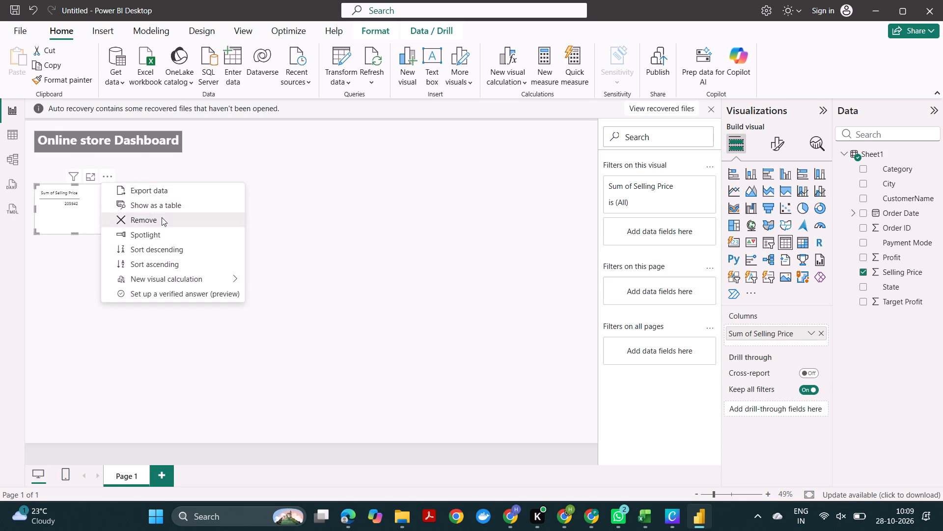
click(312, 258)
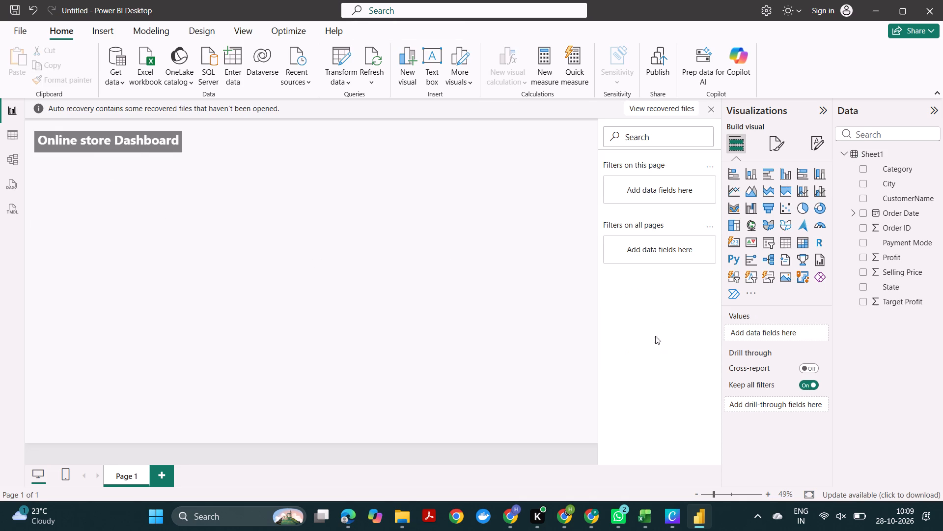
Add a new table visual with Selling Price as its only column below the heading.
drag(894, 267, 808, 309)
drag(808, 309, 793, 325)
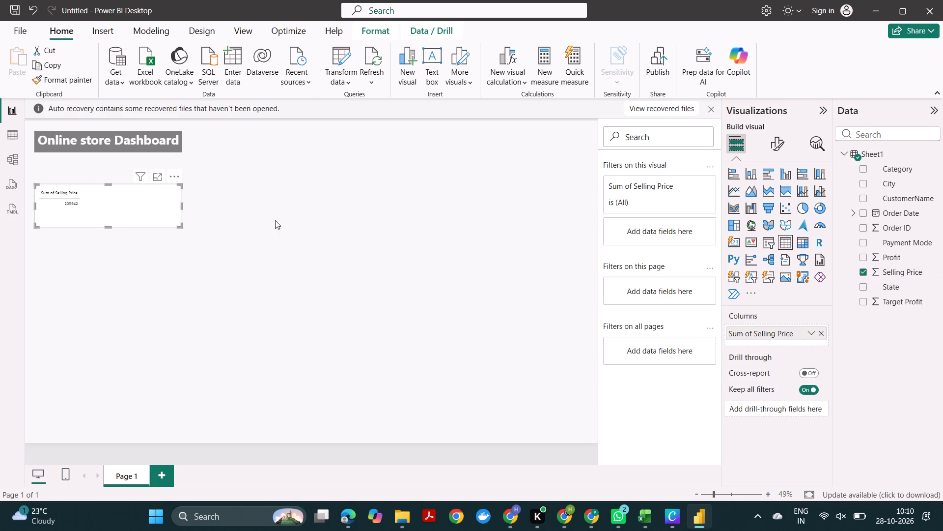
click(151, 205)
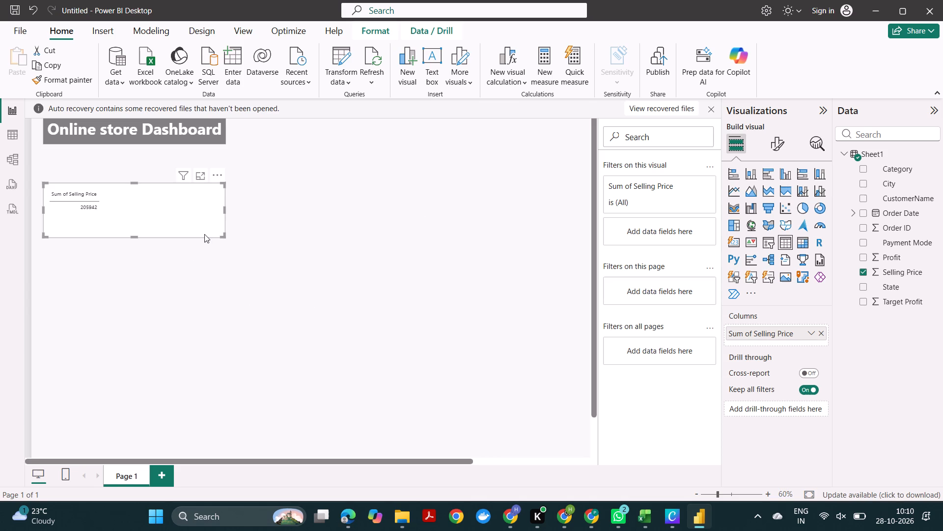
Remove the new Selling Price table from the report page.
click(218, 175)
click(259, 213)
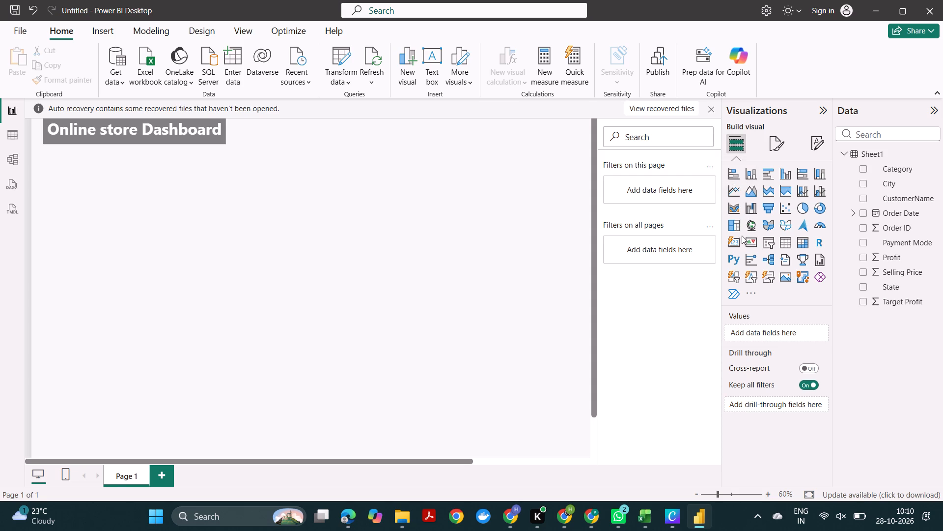
Add a card visual with Selling Price as its value below the heading, narrowed to about 40% of the heading's width.
click(734, 245)
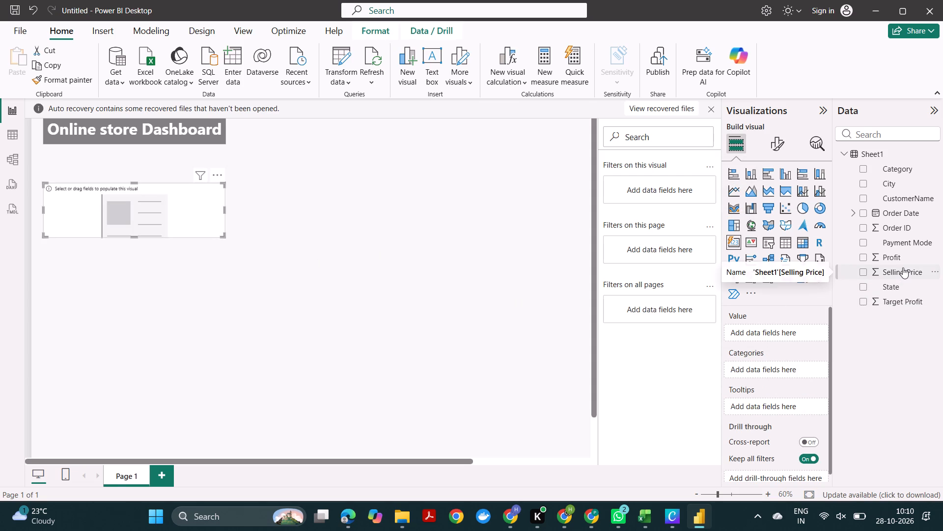
drag(903, 267, 790, 324)
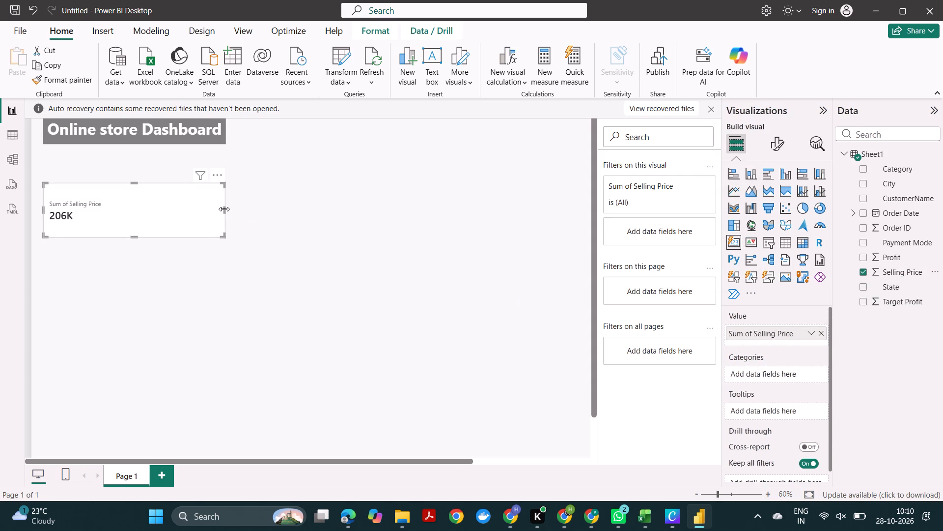
drag(223, 210, 115, 214)
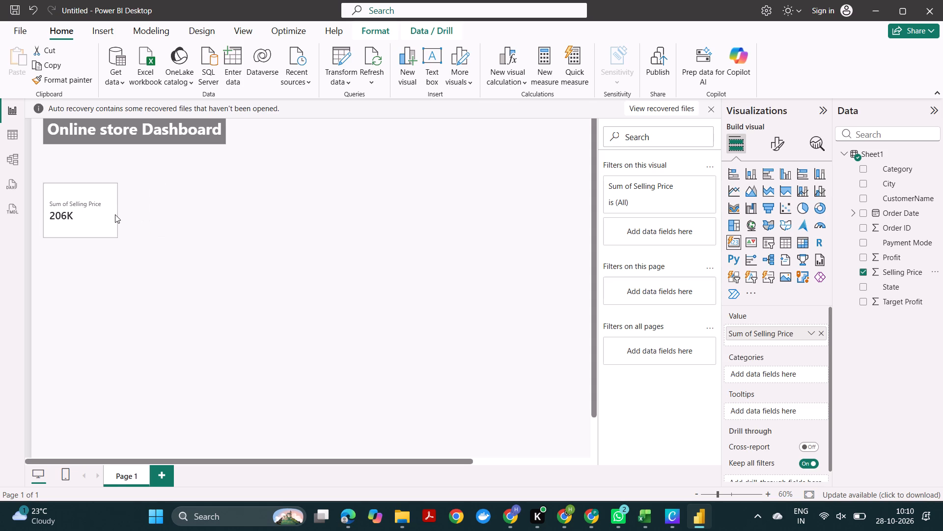
drag(115, 214, 113, 215)
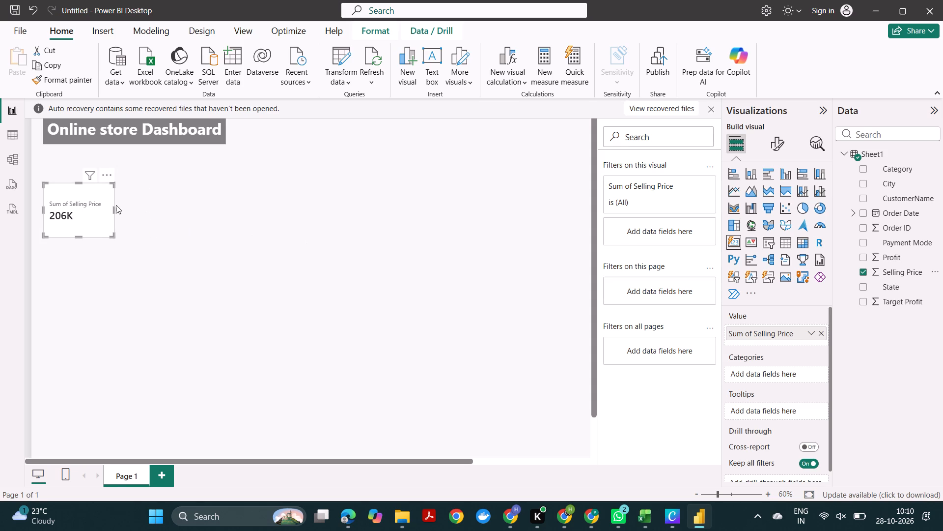
Copy the Selling Price card visual.
right_click(91, 198)
click(119, 201)
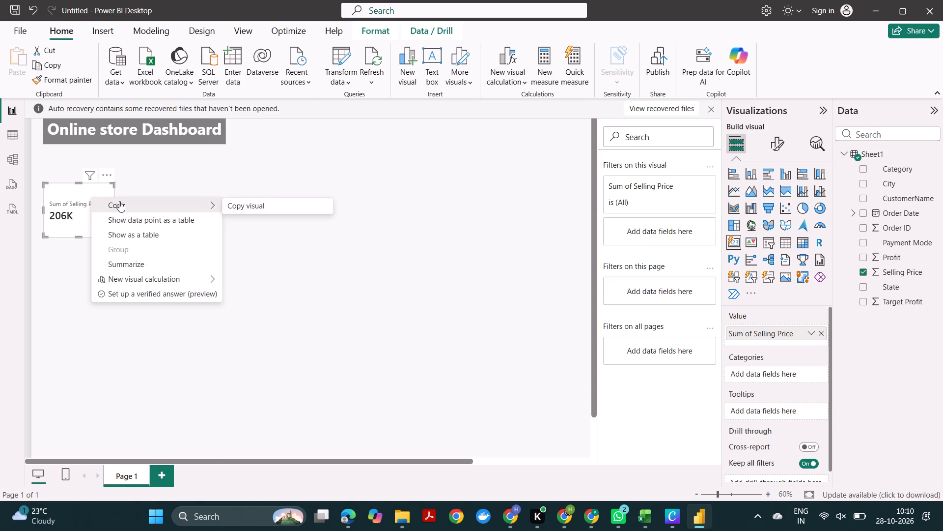
click(239, 200)
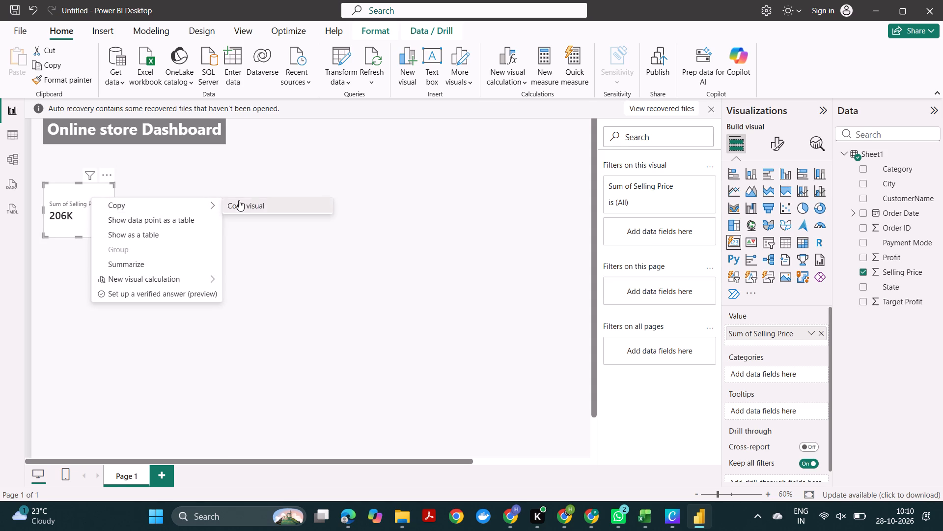
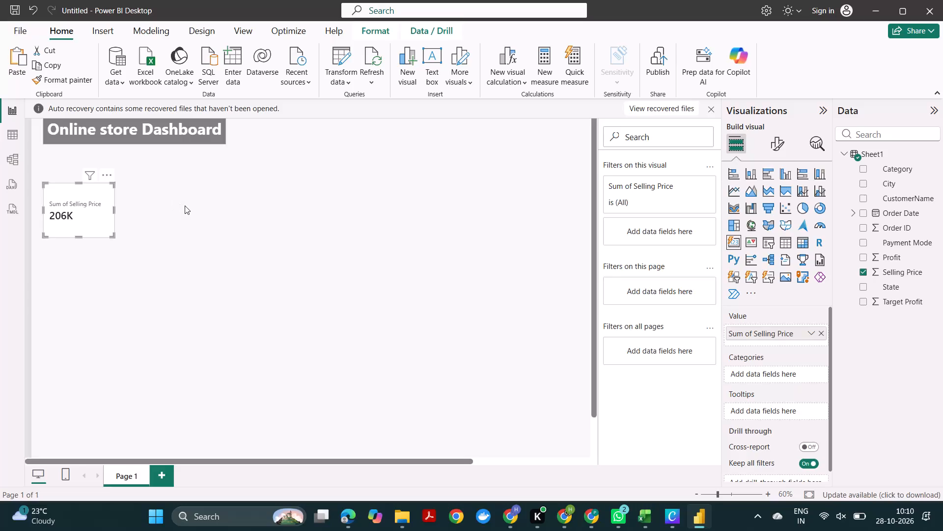
Paste the copied Selling Price card and place it beside the original card, aligned with its top edge.
click(201, 221)
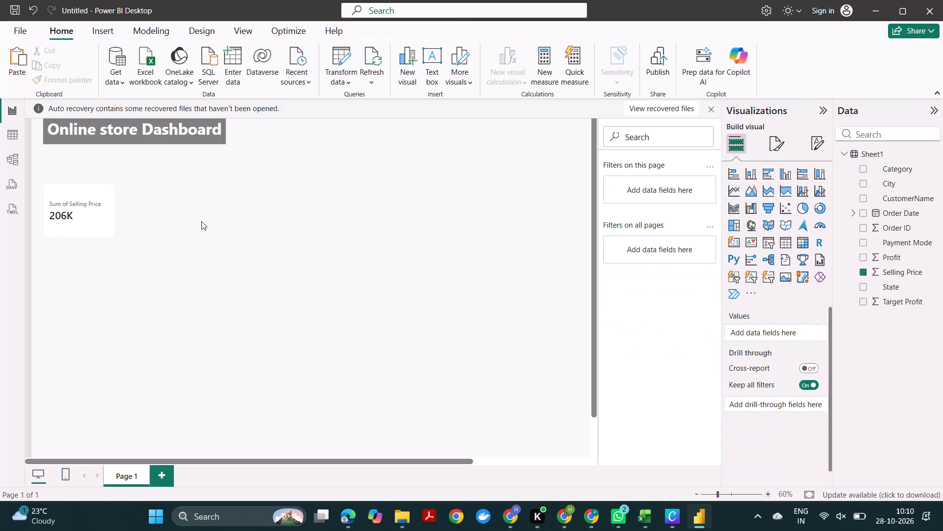
key(ctrl+v)
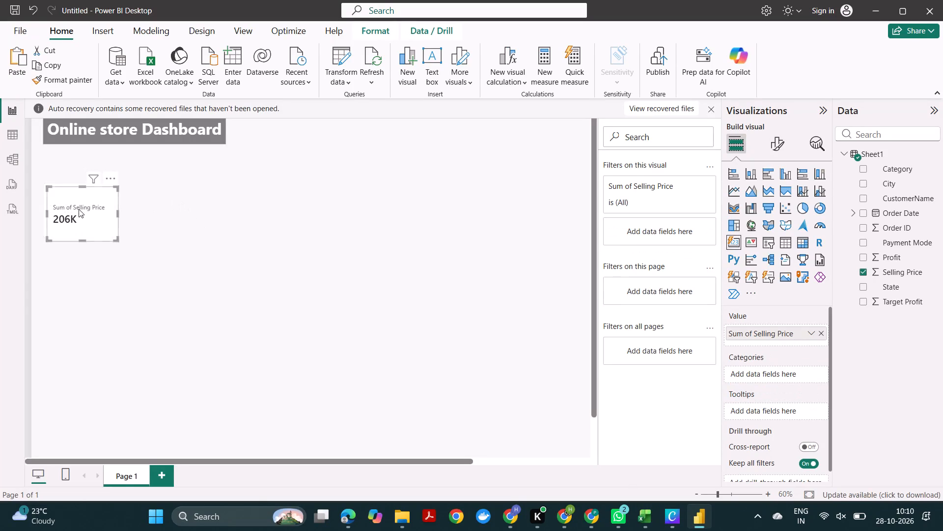
drag(68, 208, 153, 207)
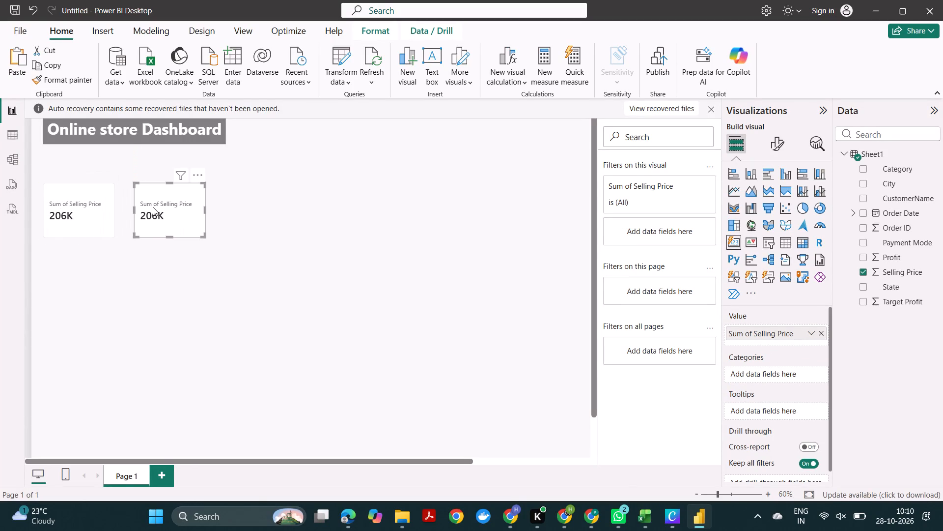
click(168, 221)
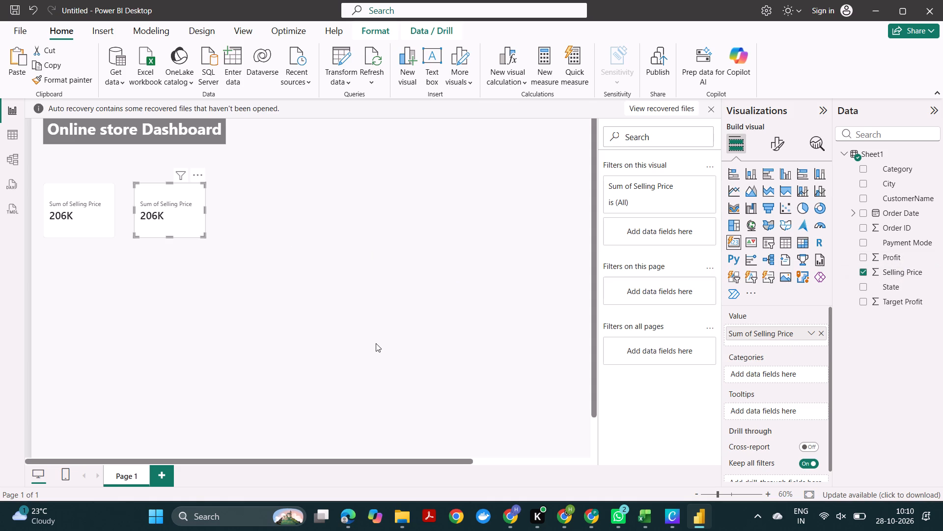
Turn on the title of the original Selling Price card and set its text to Total Sales.
click(64, 187)
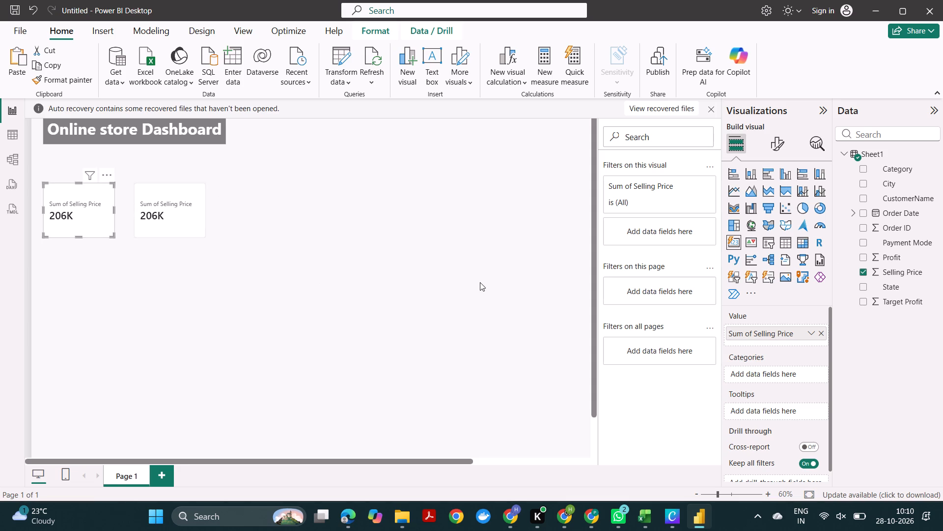
click(774, 151)
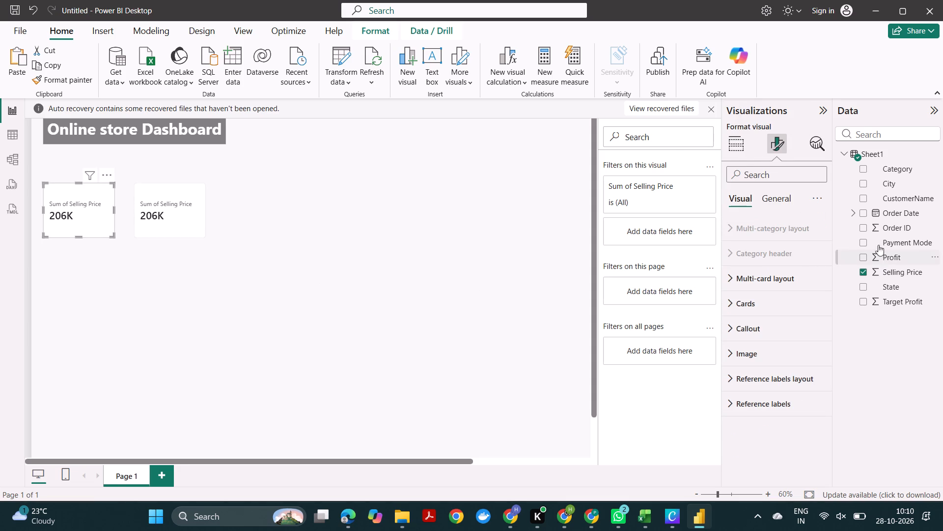
click(781, 197)
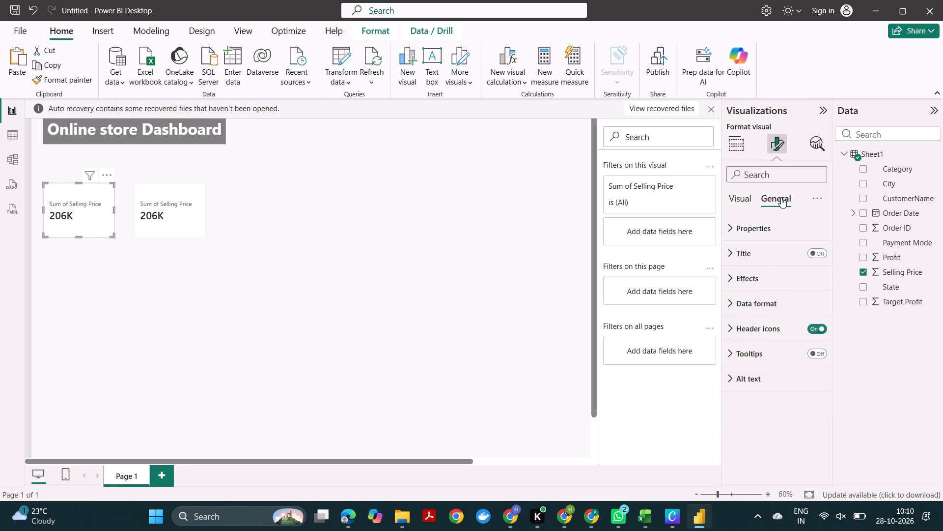
click(768, 258)
click(812, 249)
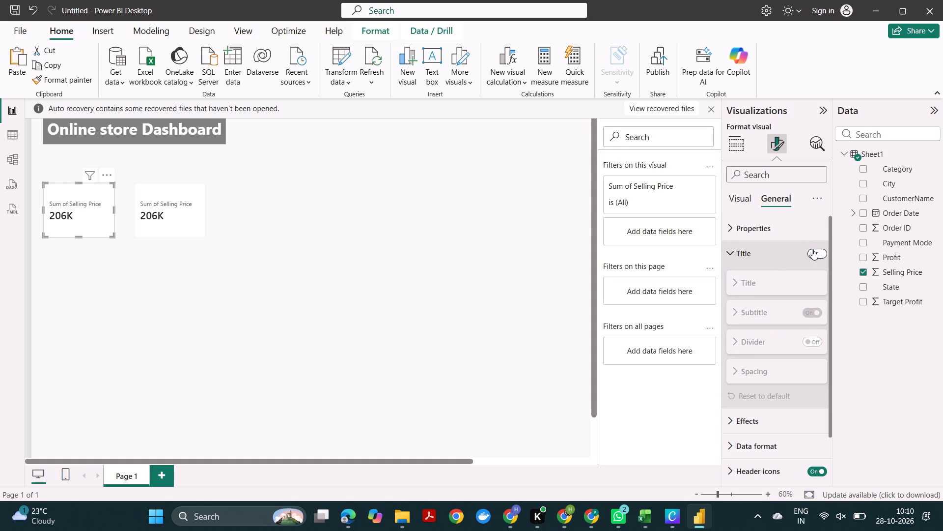
click(762, 316)
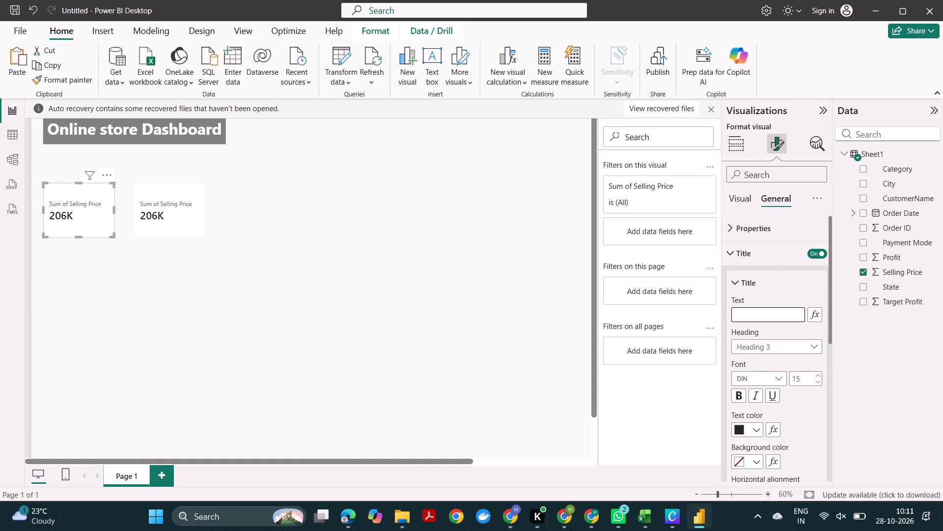
key(t)
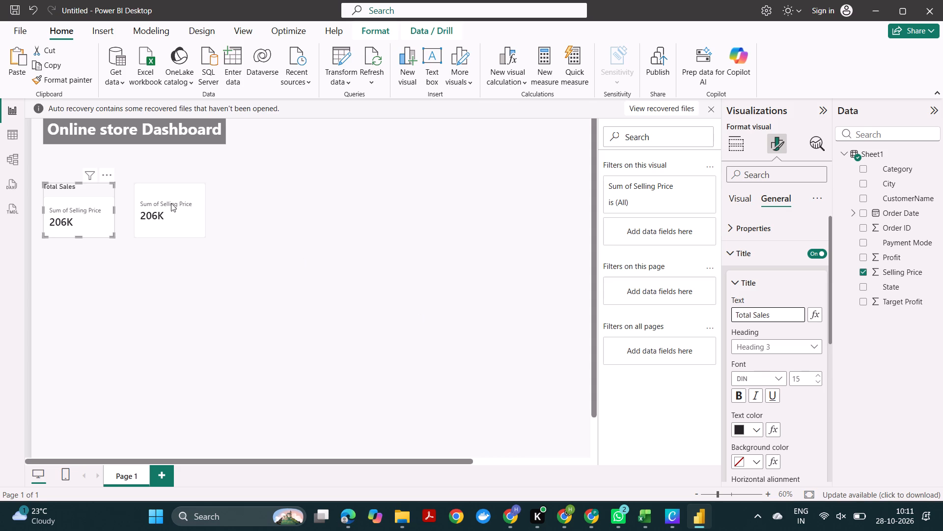
click(82, 189)
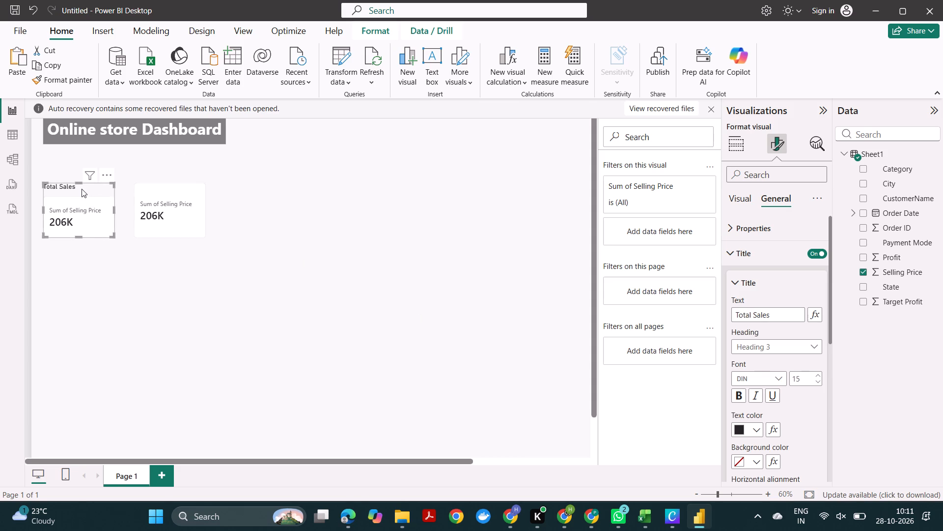
click(307, 298)
Shrink the Total Sales card to about 30% of the heading's width and move it up closer to the heading.
click(186, 213)
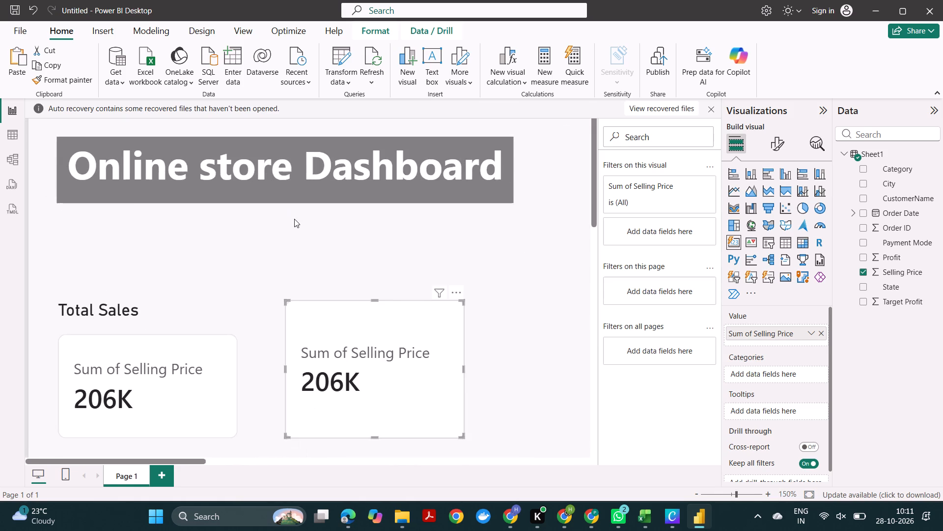
click(125, 328)
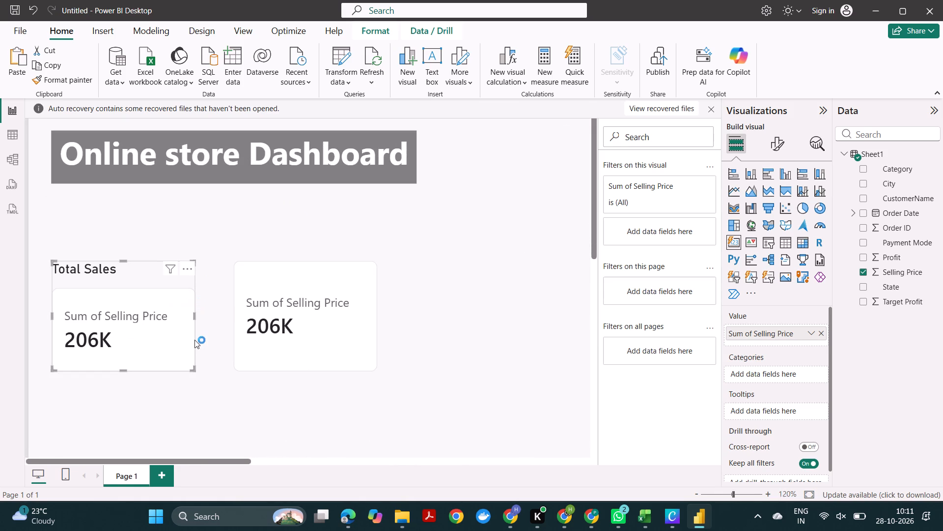
drag(194, 370, 175, 353)
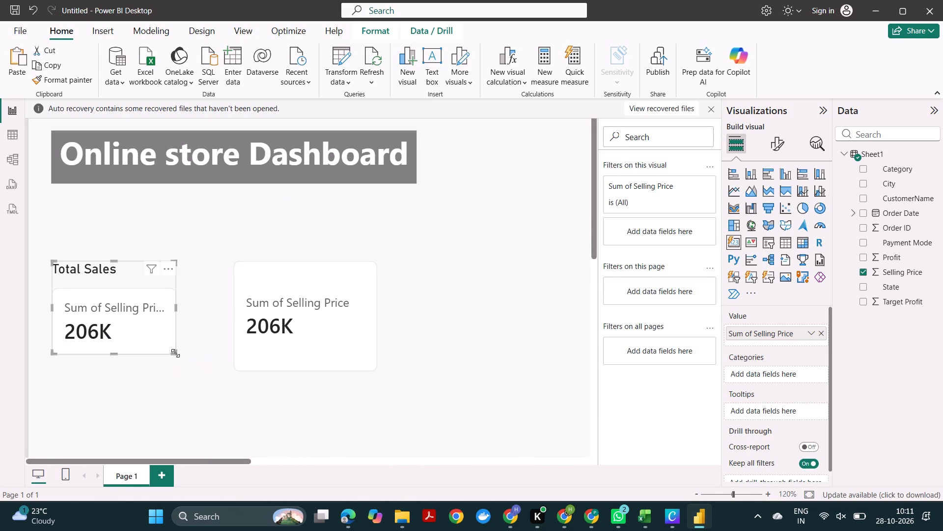
click(199, 385)
drag(141, 335, 144, 287)
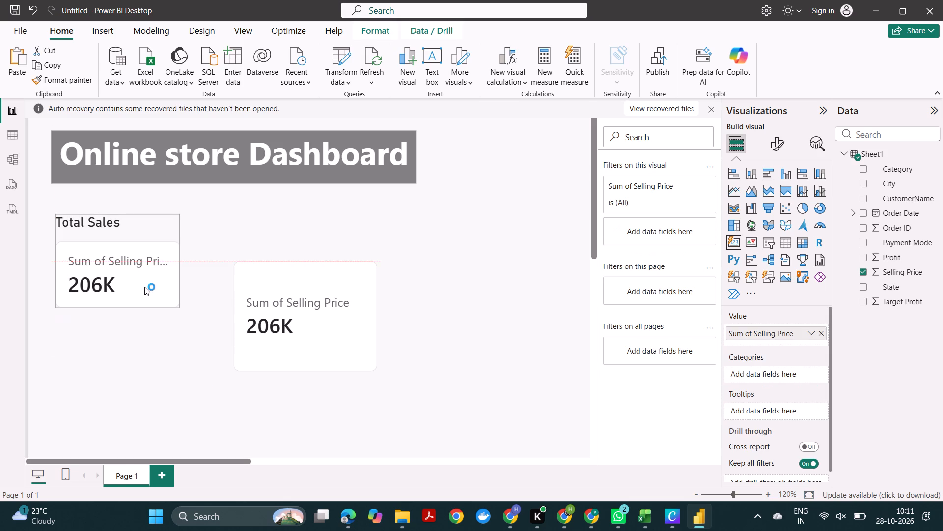
drag(144, 287, 144, 287)
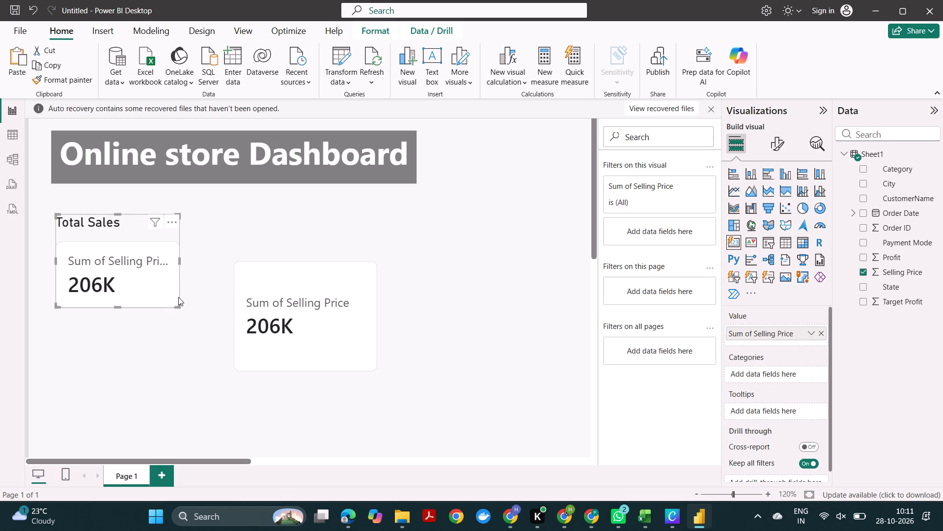
drag(178, 305, 164, 297)
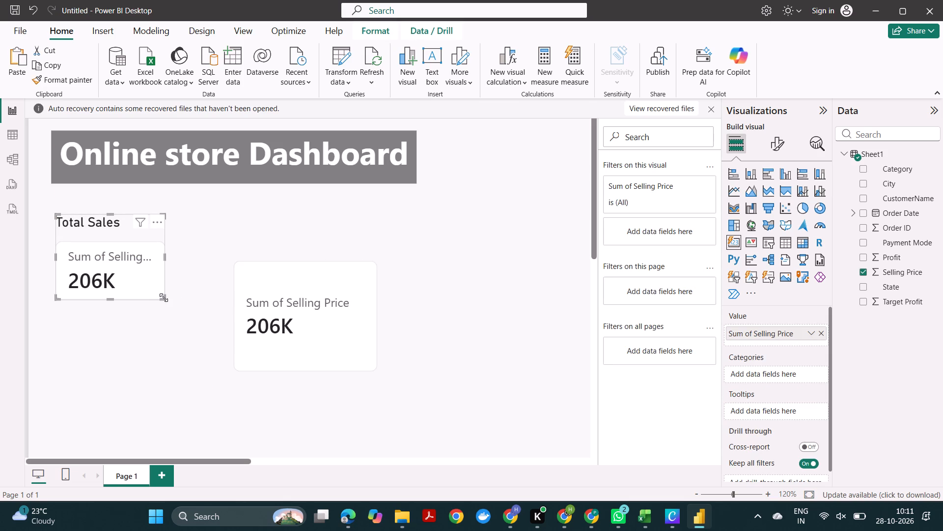
Shrink the second Selling Price card to about the Total Sales card's size and place it beside that card with tops aligned.
drag(316, 323, 282, 274)
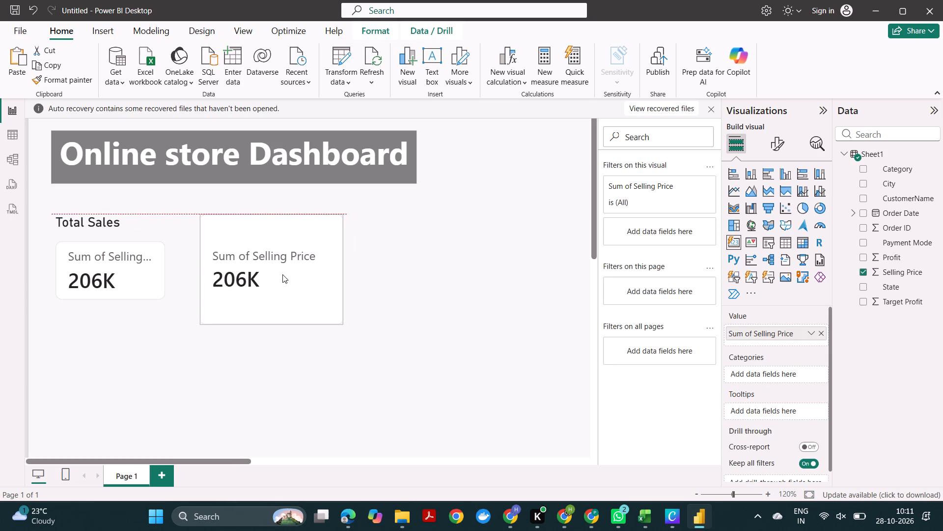
drag(282, 274, 273, 269)
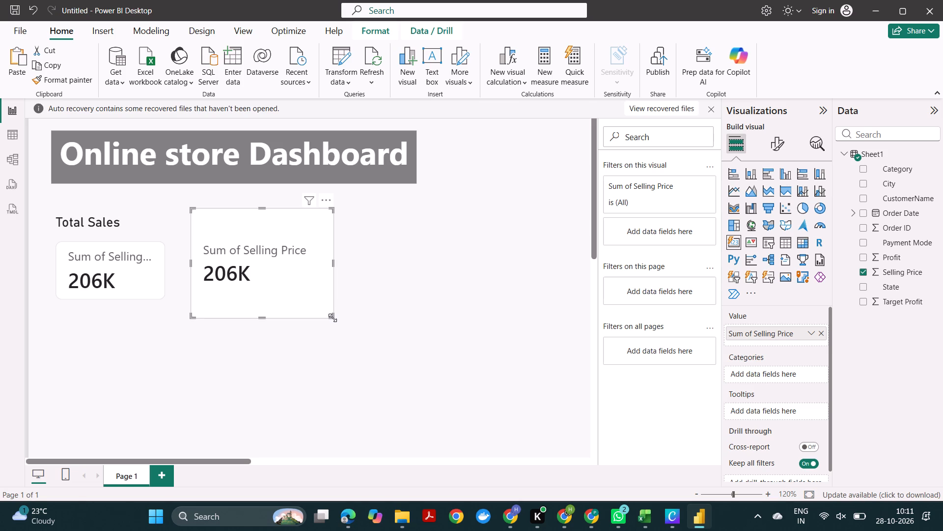
drag(333, 318, 294, 295)
drag(277, 256, 277, 257)
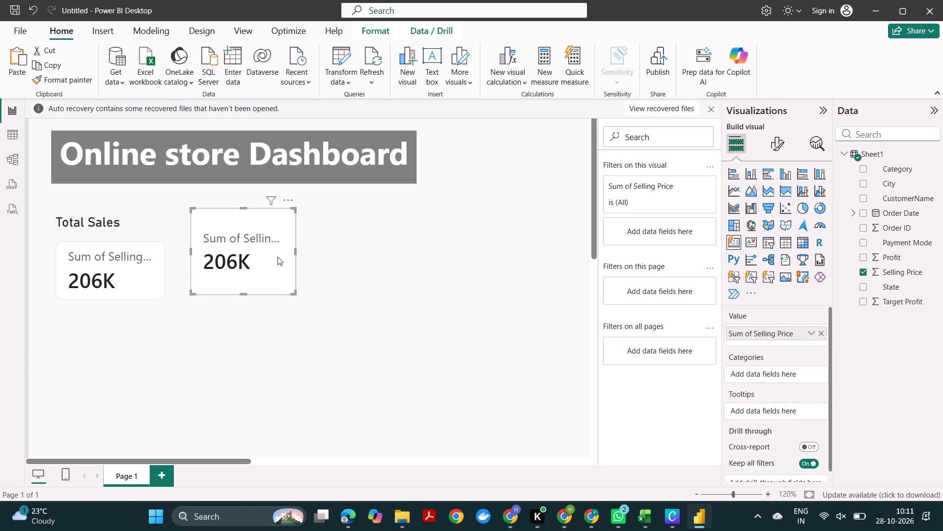
drag(277, 257, 275, 264)
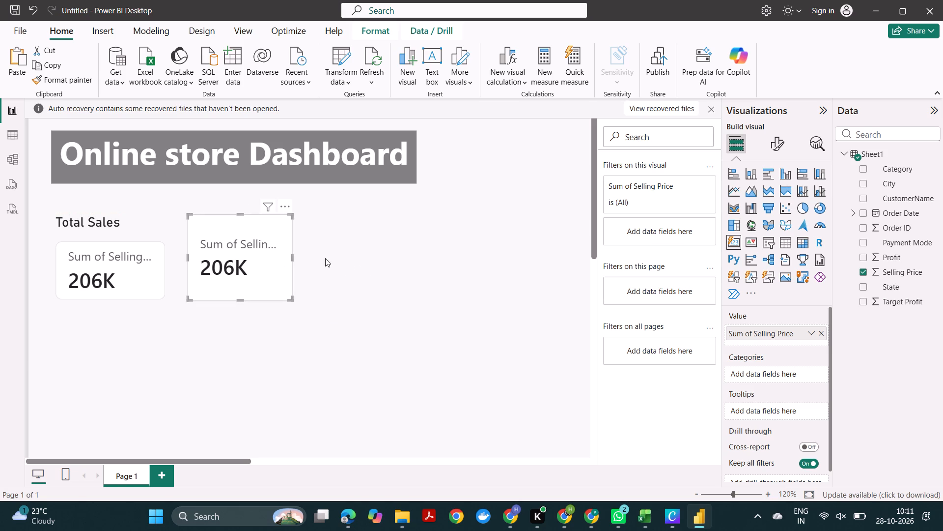
click(367, 268)
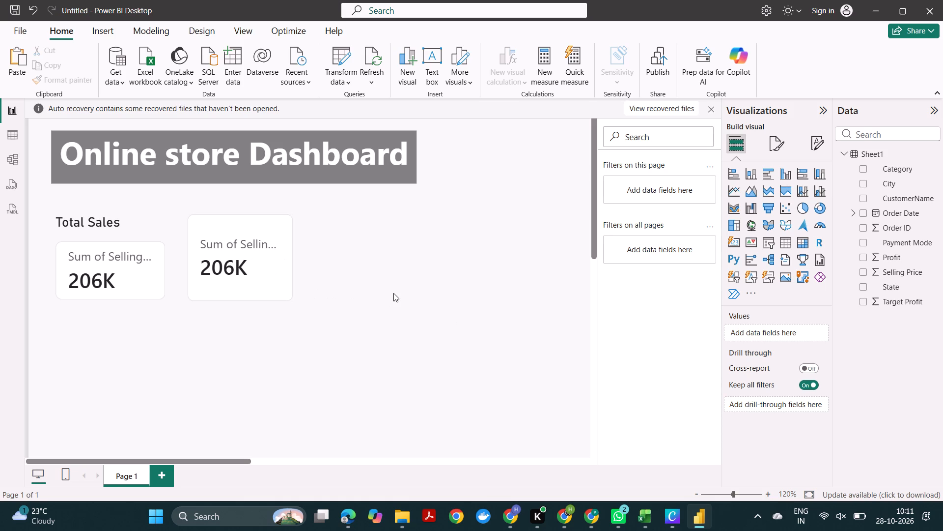
Remove Selling Price from the value of the second card.
click(244, 258)
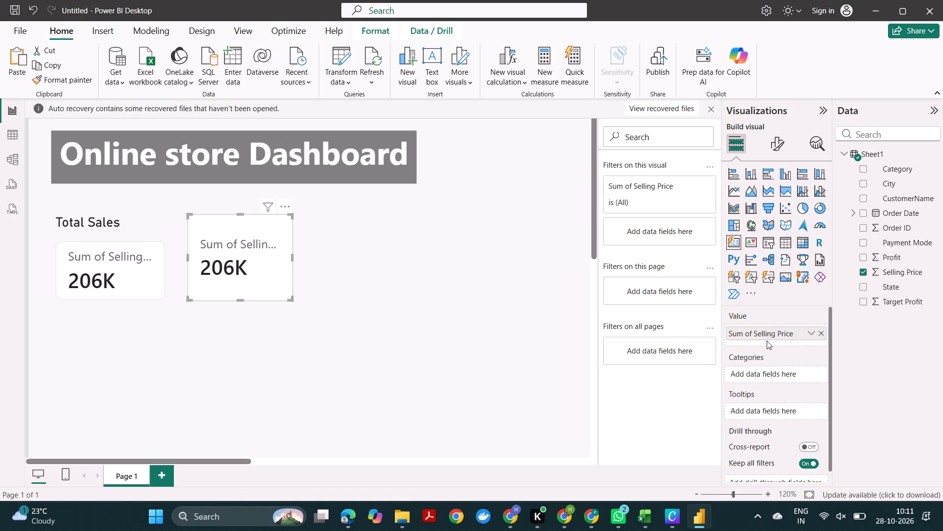
click(819, 332)
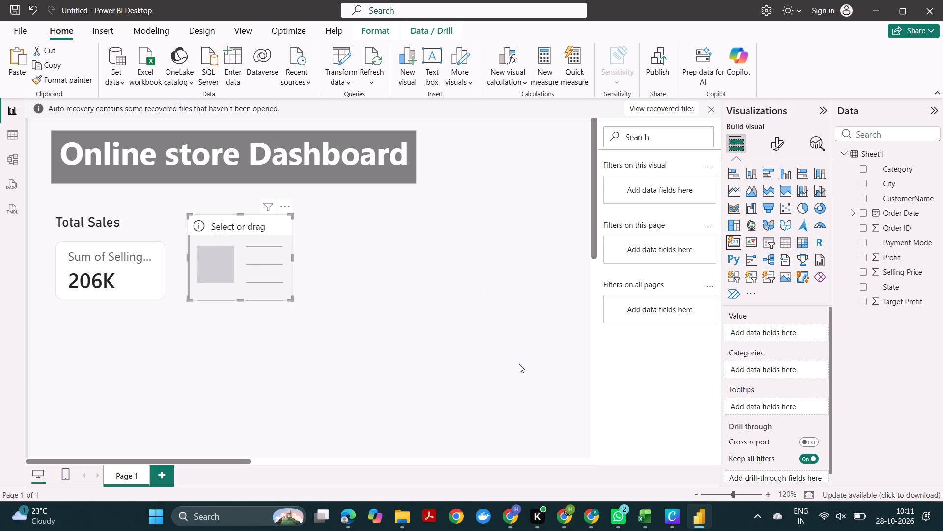
Duplicate the empty second card and place the copy beside it in the same row, ending at the heading's far edge.
right_click(249, 254)
click(275, 258)
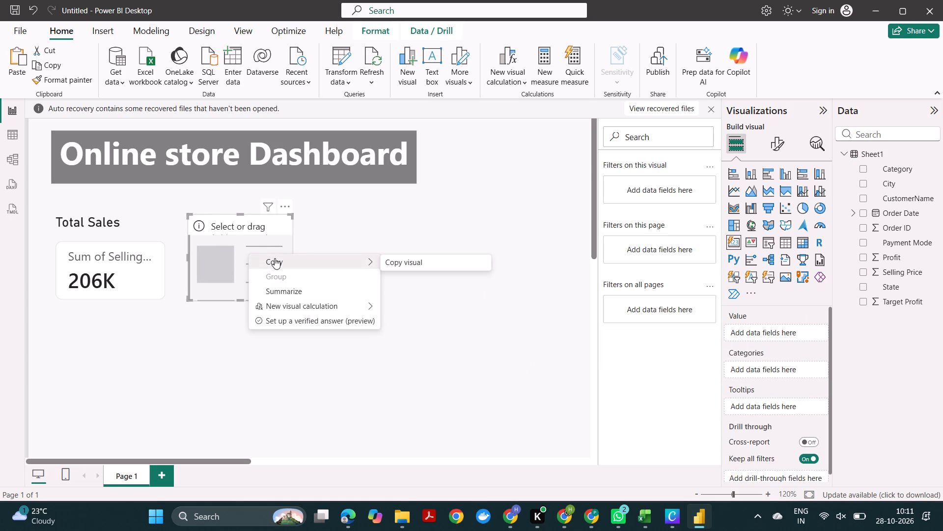
click(404, 262)
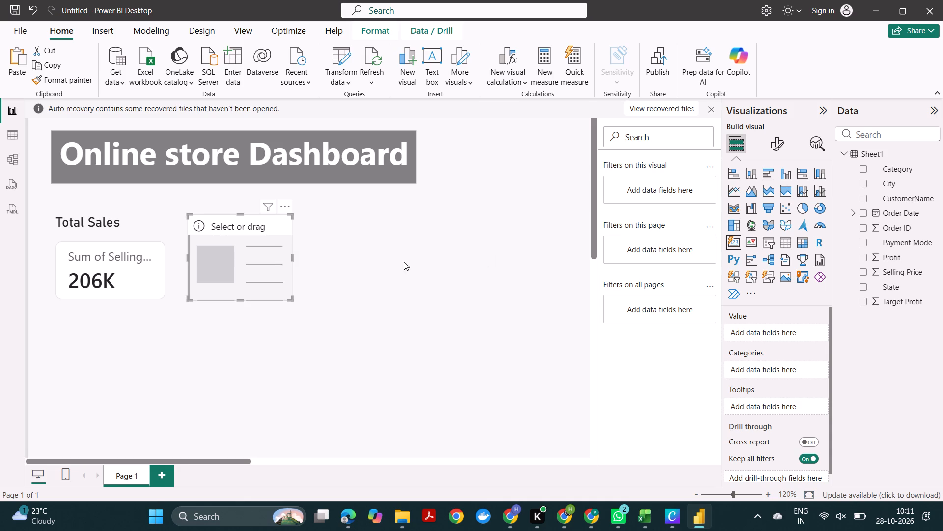
key(ctrl+v)
drag(256, 260, 375, 258)
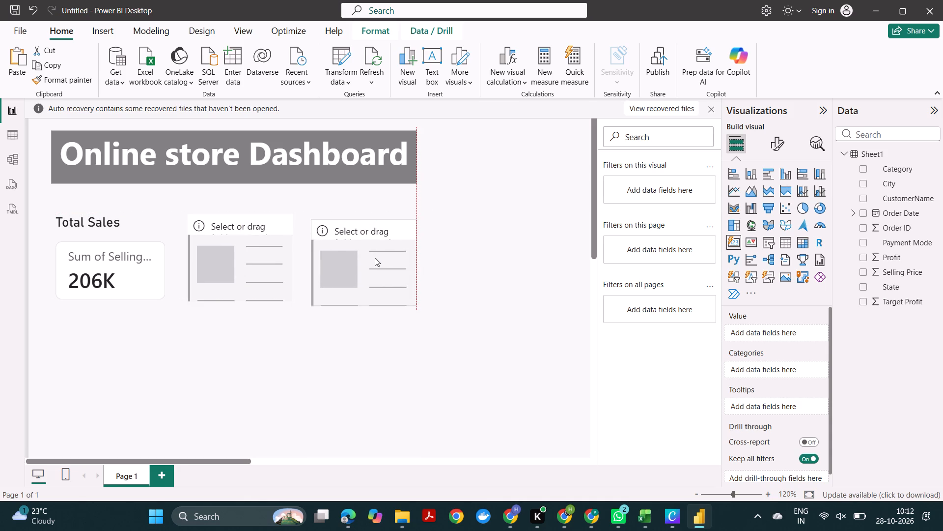
drag(375, 258, 375, 256)
Add Order ID as the value of the third card.
click(375, 256)
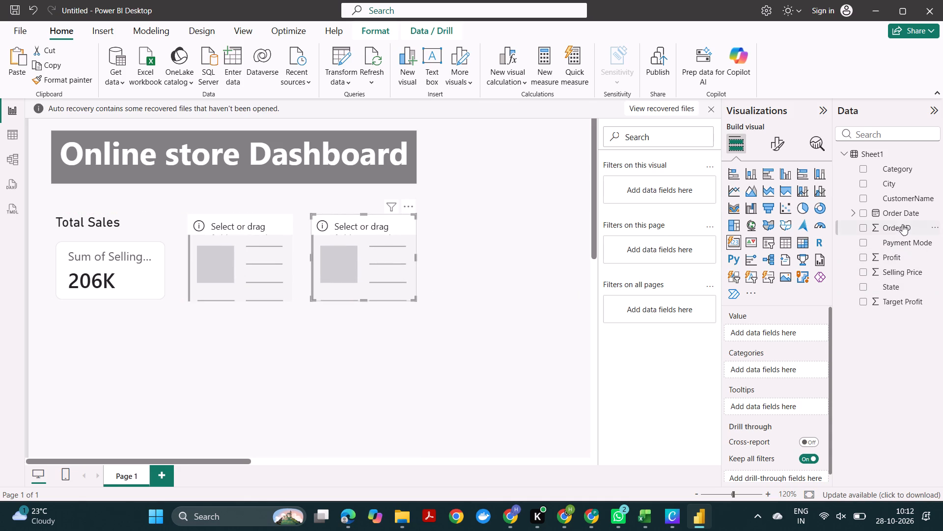
drag(896, 224, 787, 327)
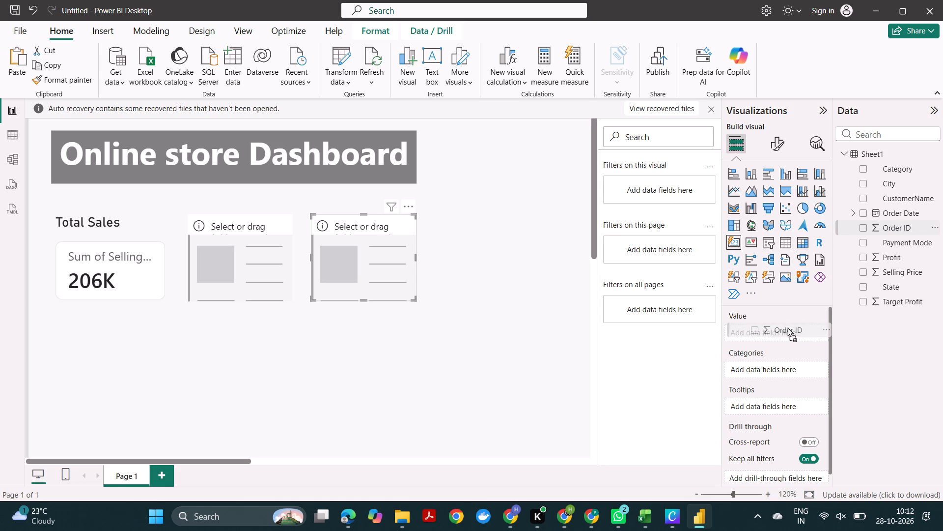
drag(787, 327, 787, 328)
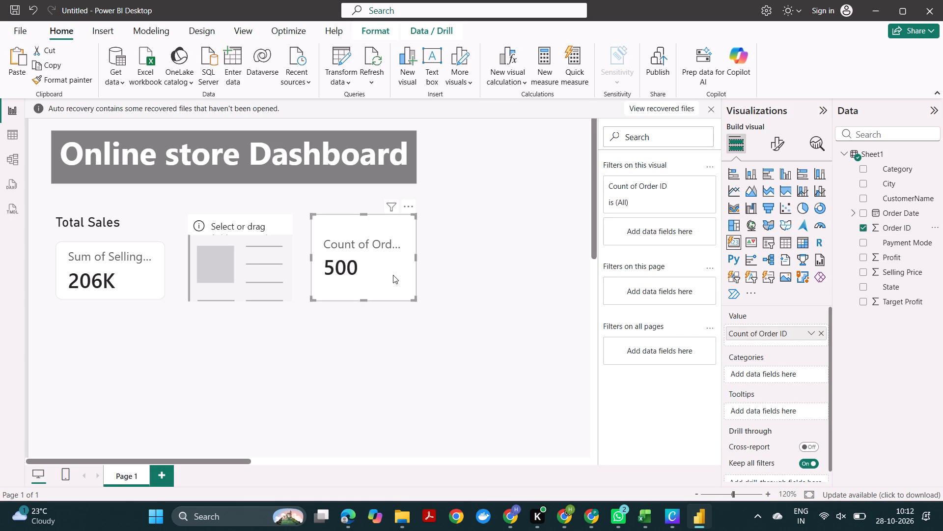
Add Target Profit as the value of the empty second card.
click(249, 261)
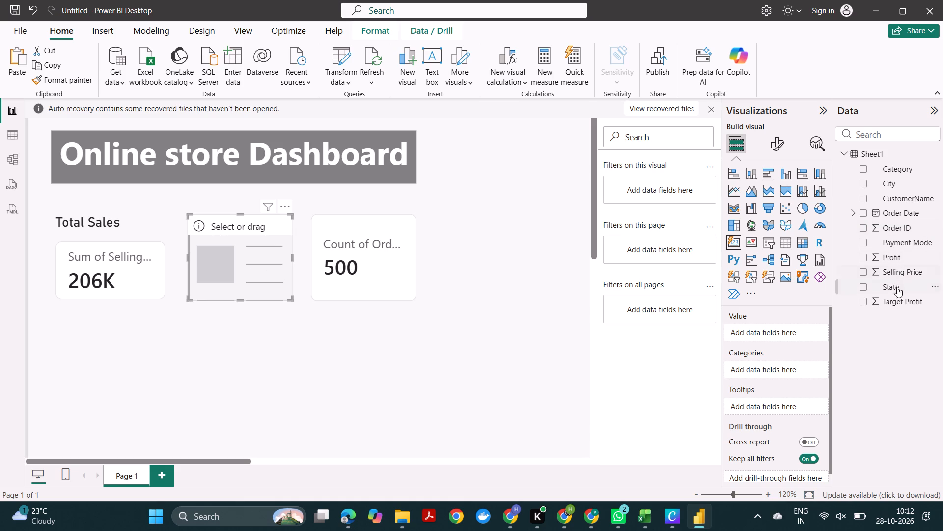
drag(902, 298, 823, 325)
drag(823, 325, 807, 328)
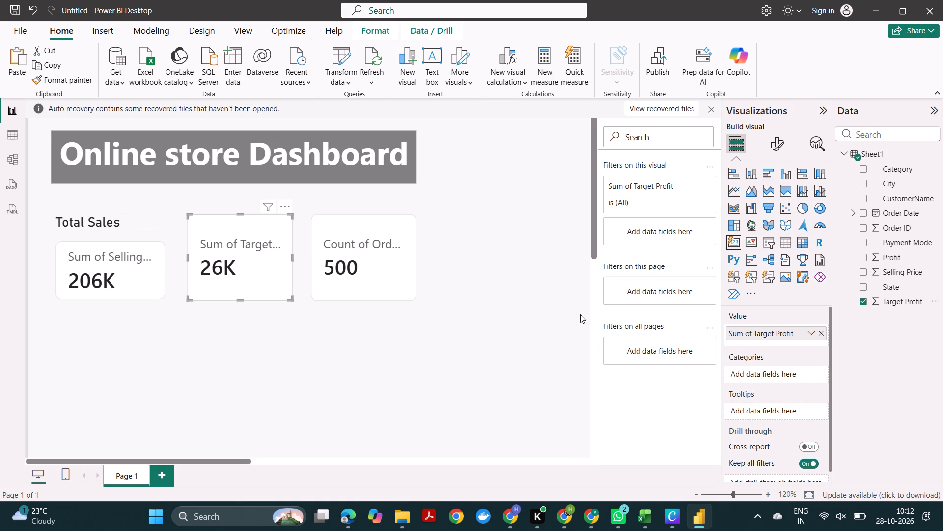
Turn on the title of the second card, which shows Target Profit, and set its text to Total Profit.
scroll(580, 314, down, 2)
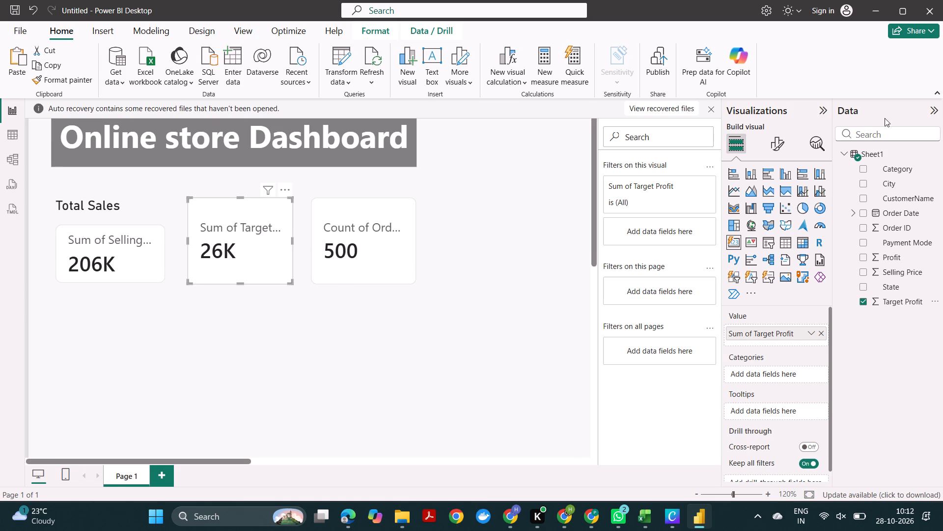
click(244, 236)
click(774, 139)
click(785, 196)
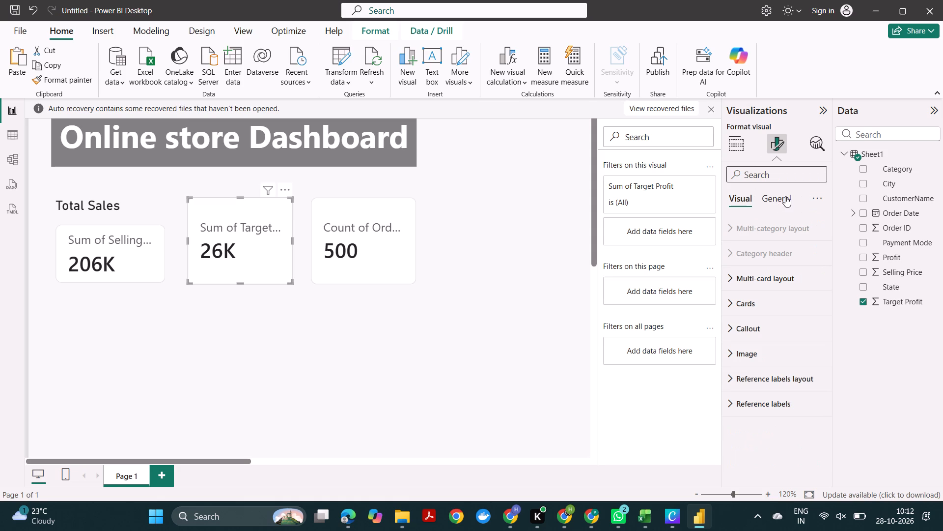
click(813, 255)
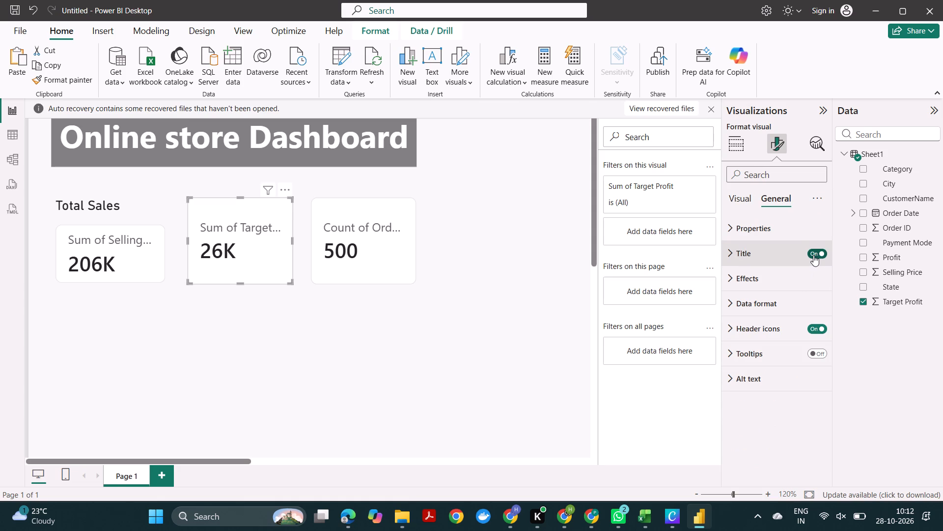
click(786, 265)
click(786, 254)
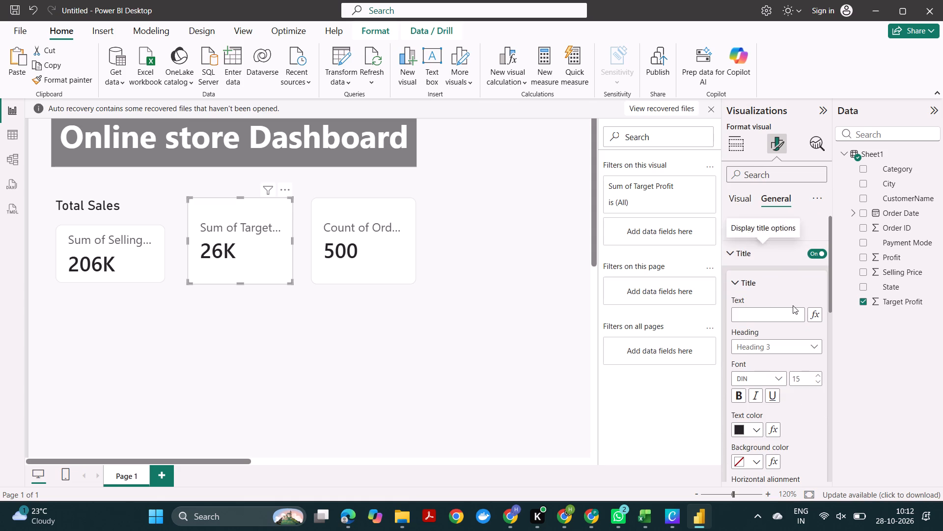
click(775, 320)
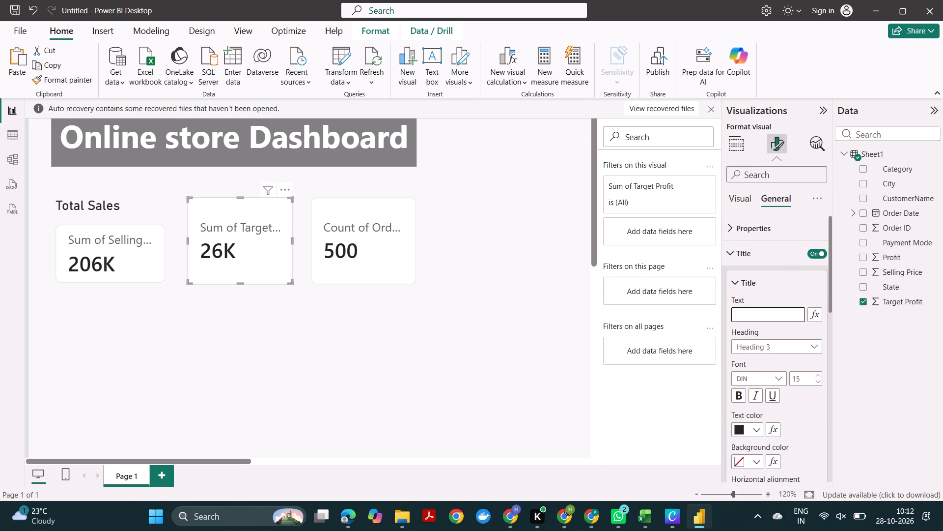
text(ota)
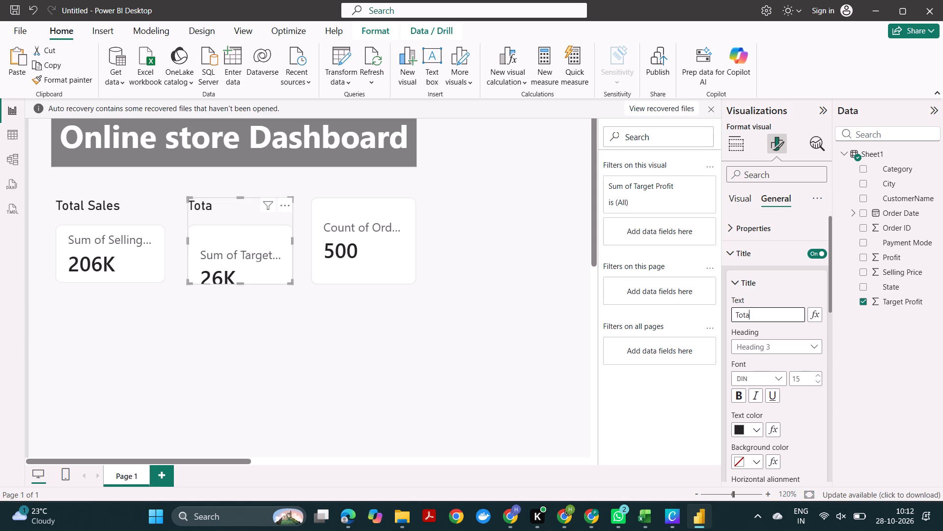
text(rofit)
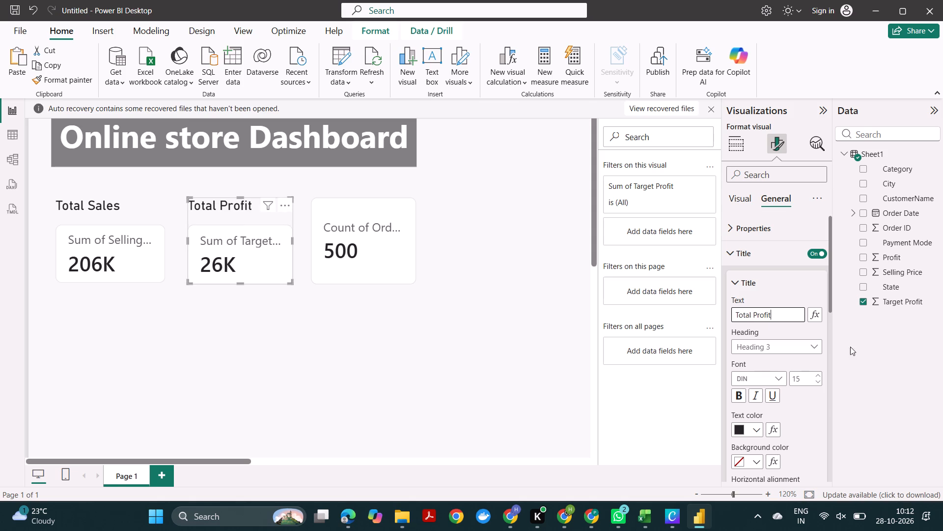
Turn on the title of the third card, which shows the order count, and set its text to Total Orders.
click(366, 233)
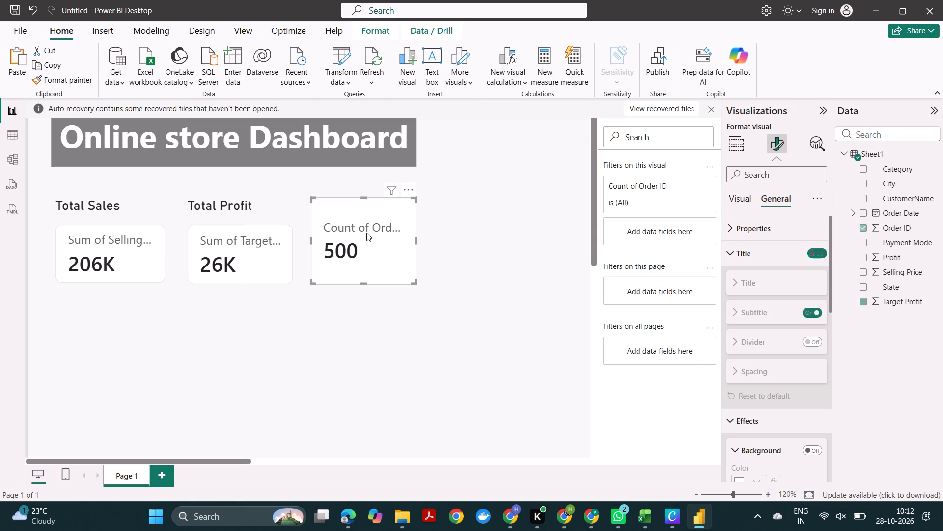
click(812, 256)
click(763, 316)
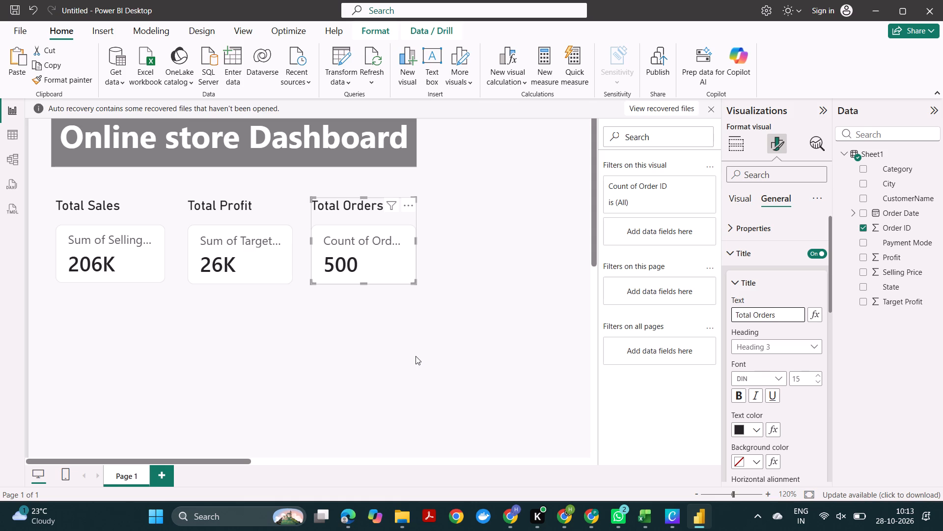
click(432, 334)
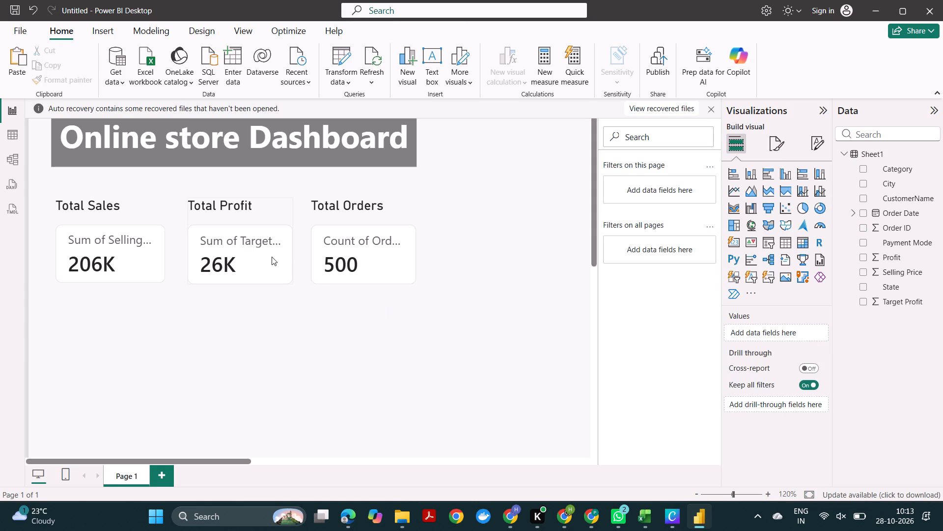
Turn on the Total Sales card's background and fill it with the same dark grey as the heading.
click(128, 232)
click(108, 212)
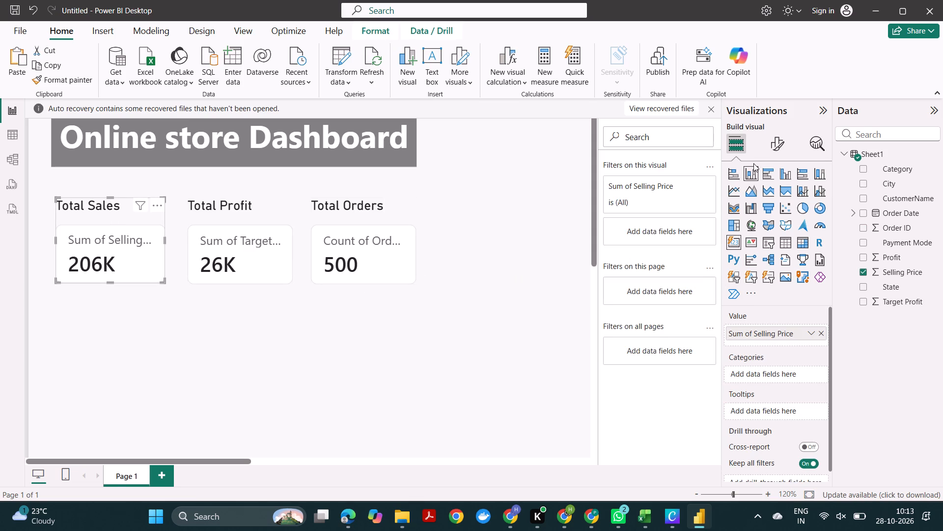
click(783, 140)
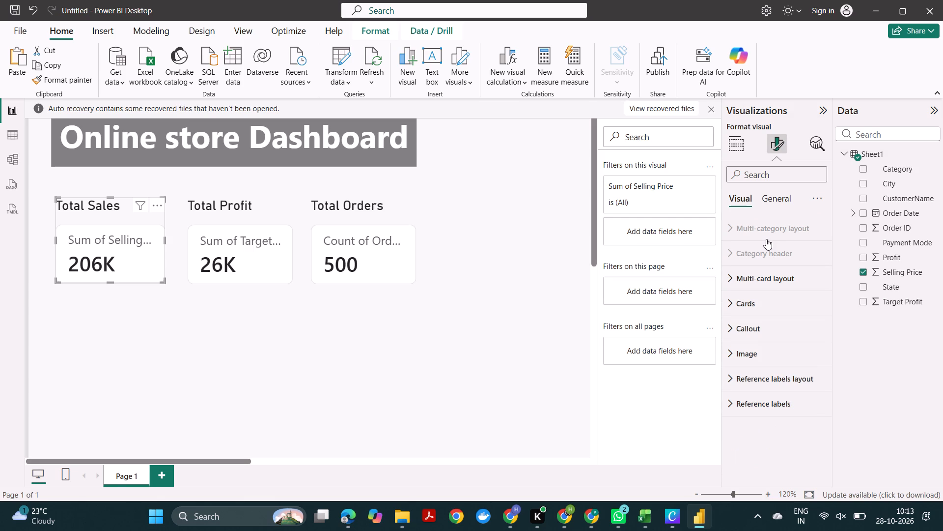
click(767, 201)
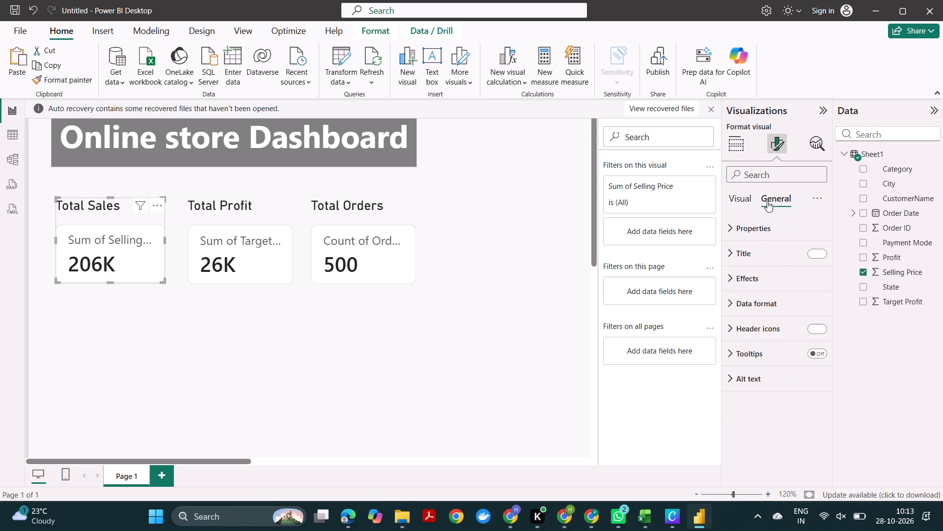
click(769, 282)
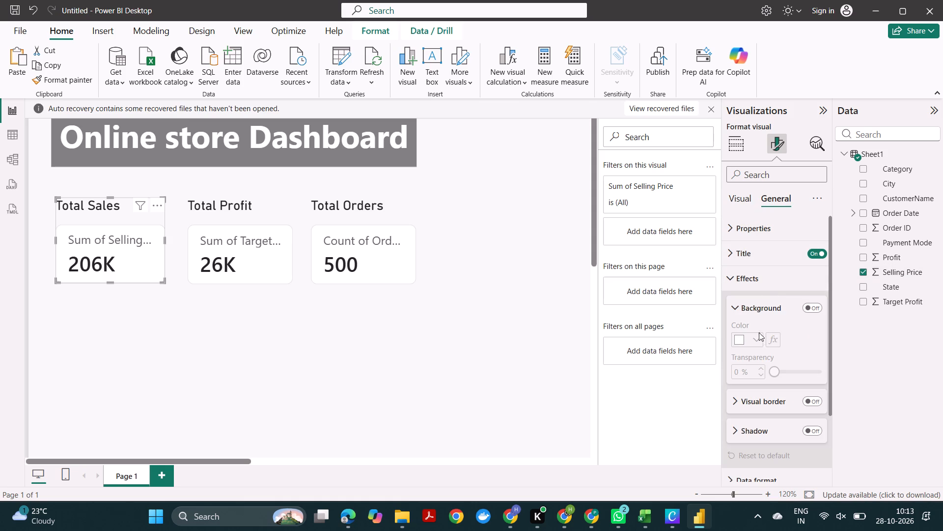
click(754, 339)
click(738, 340)
click(808, 309)
click(747, 344)
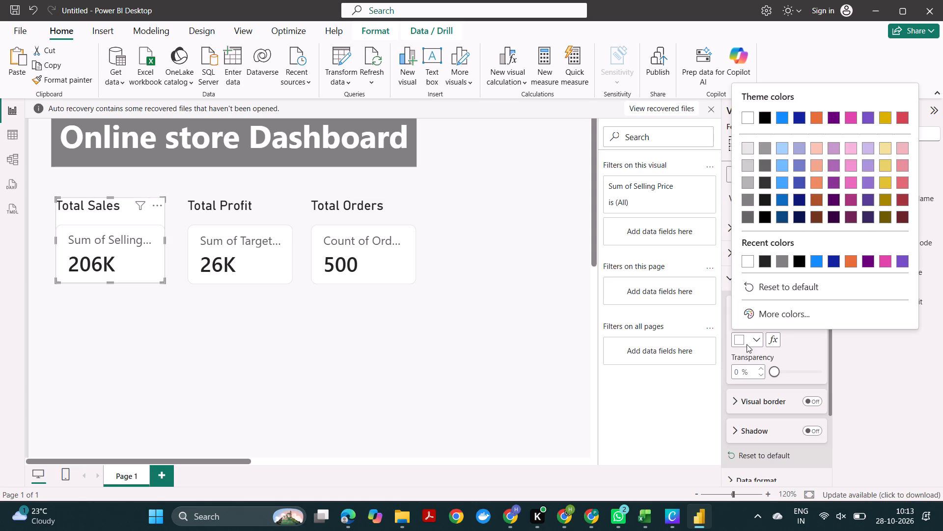
click(745, 196)
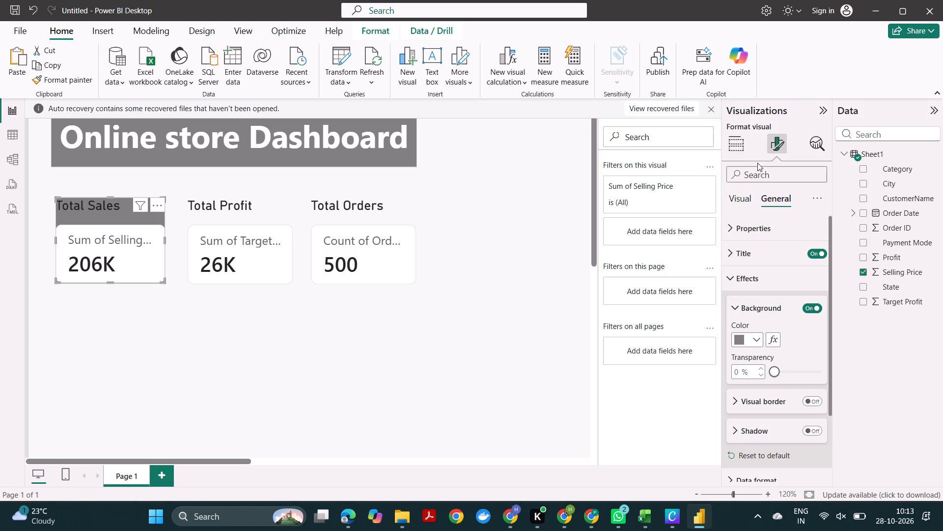
Turn on the Total Profit card's background and colour it the same dark grey.
click(257, 275)
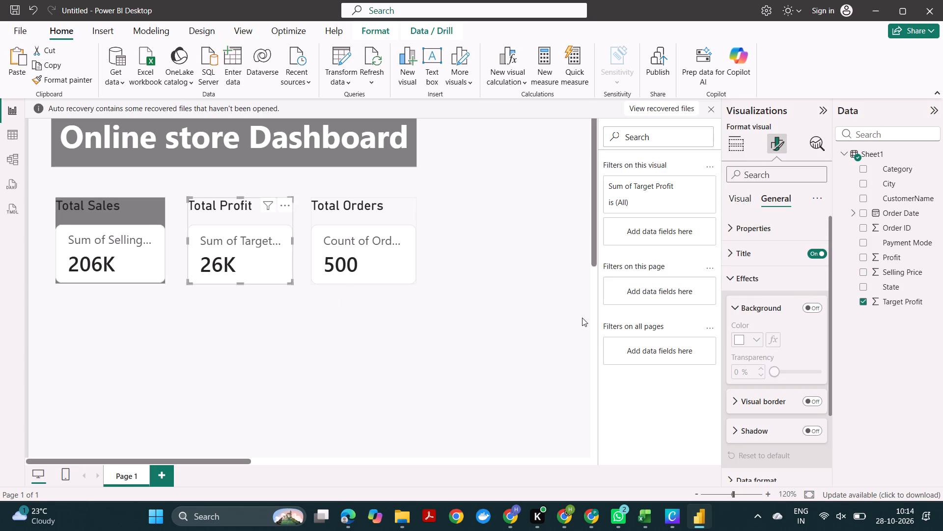
click(807, 312)
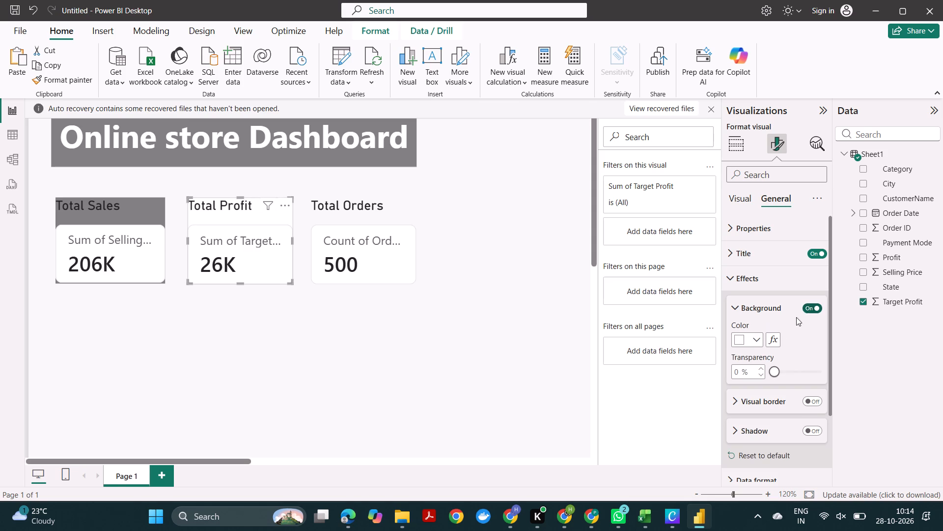
click(748, 341)
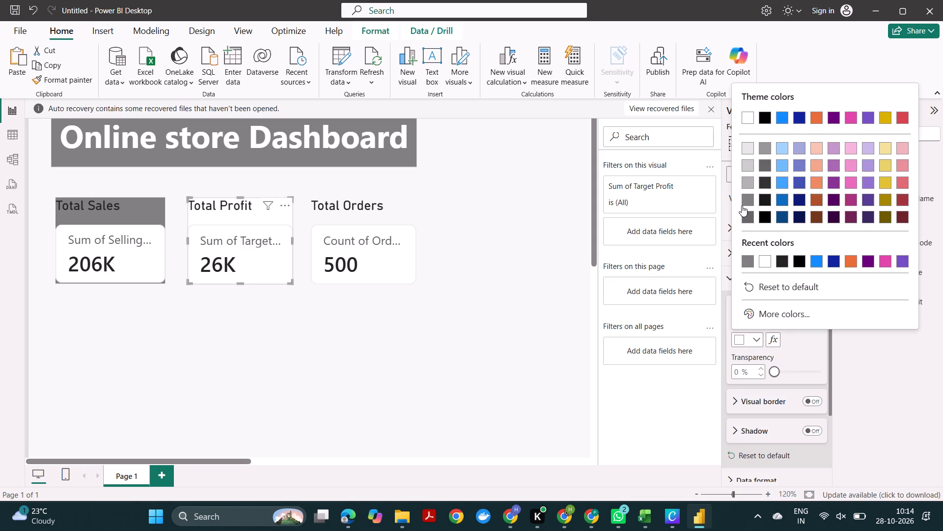
click(744, 203)
Turn on the Total Orders card's background and colour it the same dark grey.
click(337, 206)
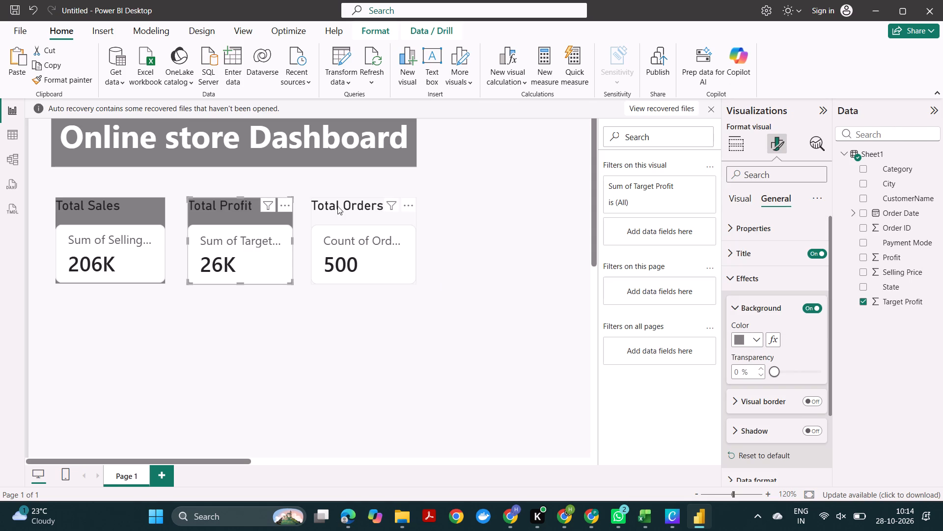
click(806, 307)
drag(753, 310, 742, 340)
click(742, 340)
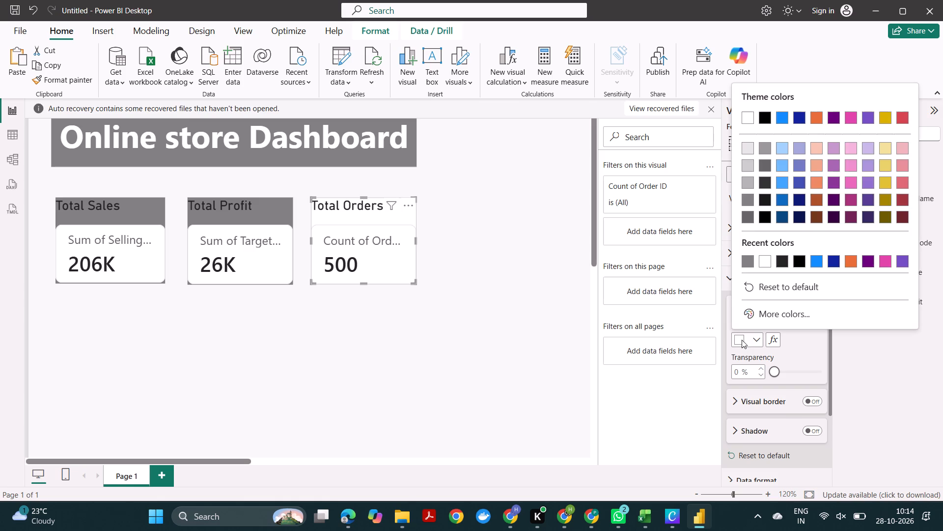
click(746, 202)
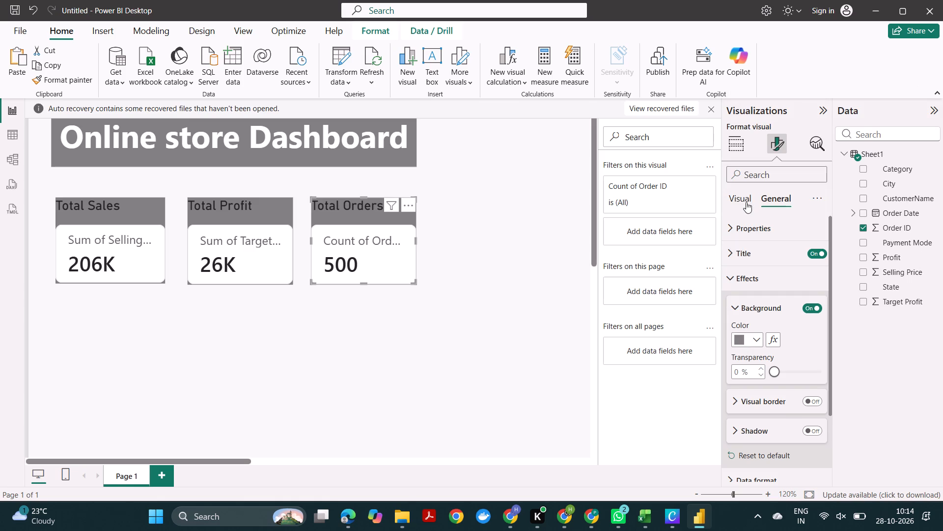
click(424, 276)
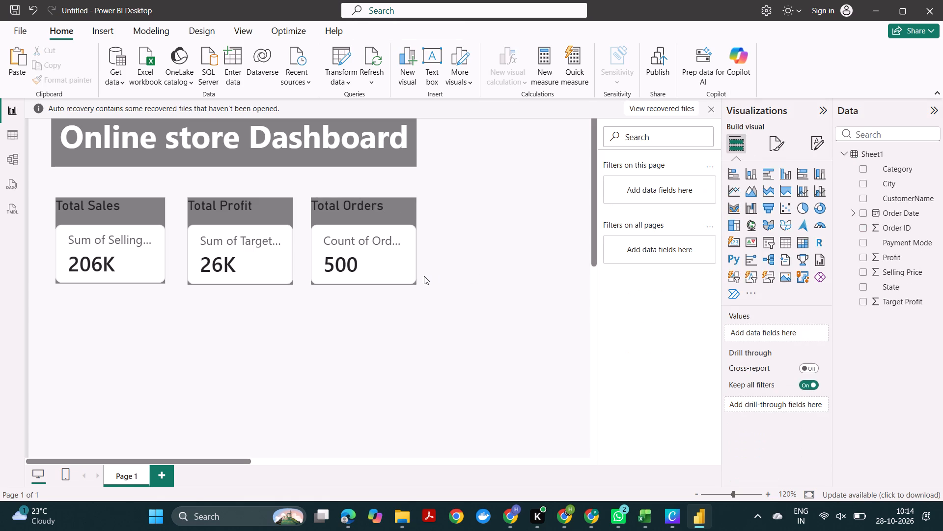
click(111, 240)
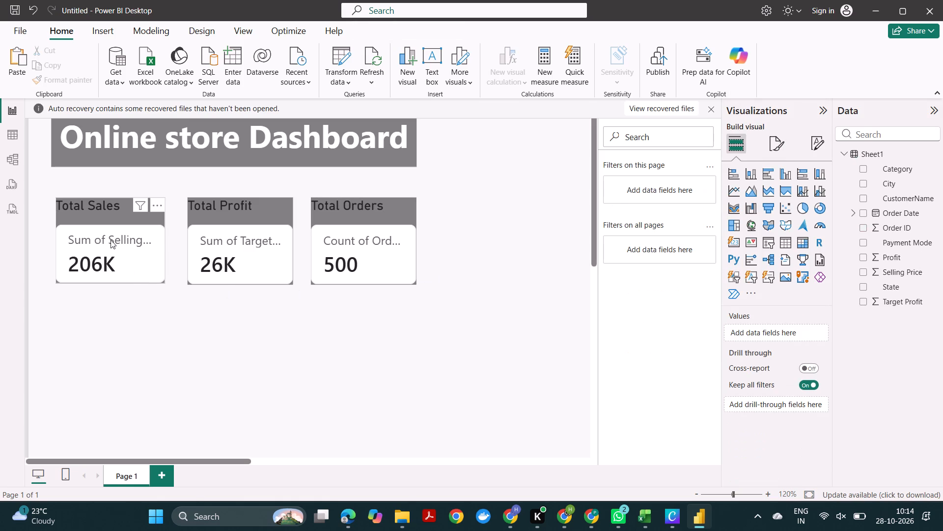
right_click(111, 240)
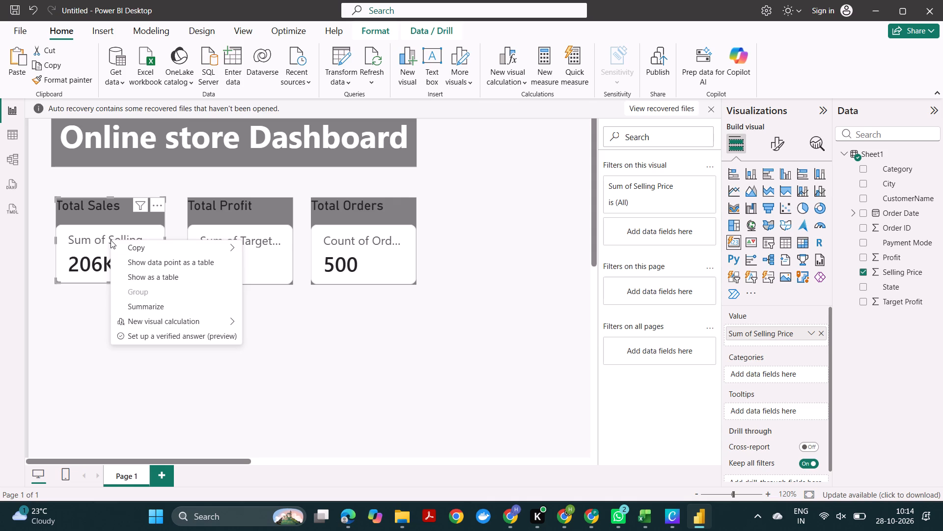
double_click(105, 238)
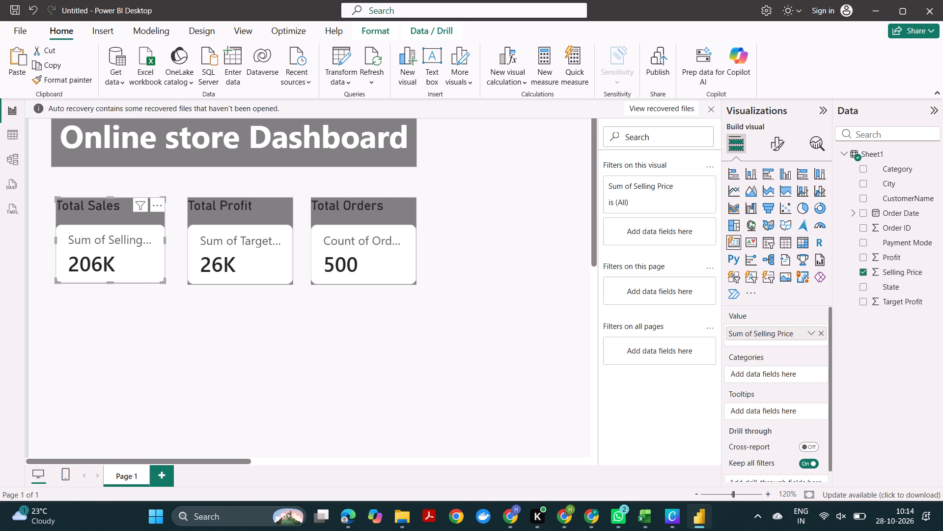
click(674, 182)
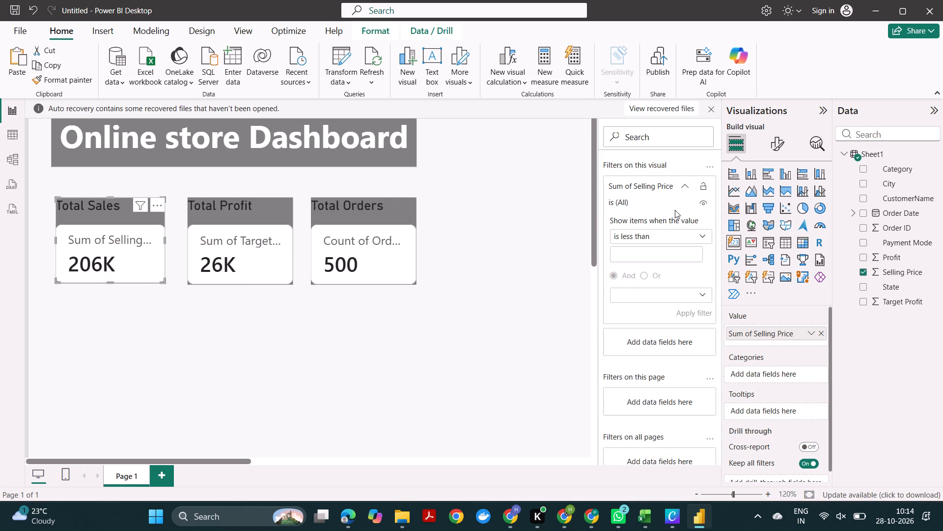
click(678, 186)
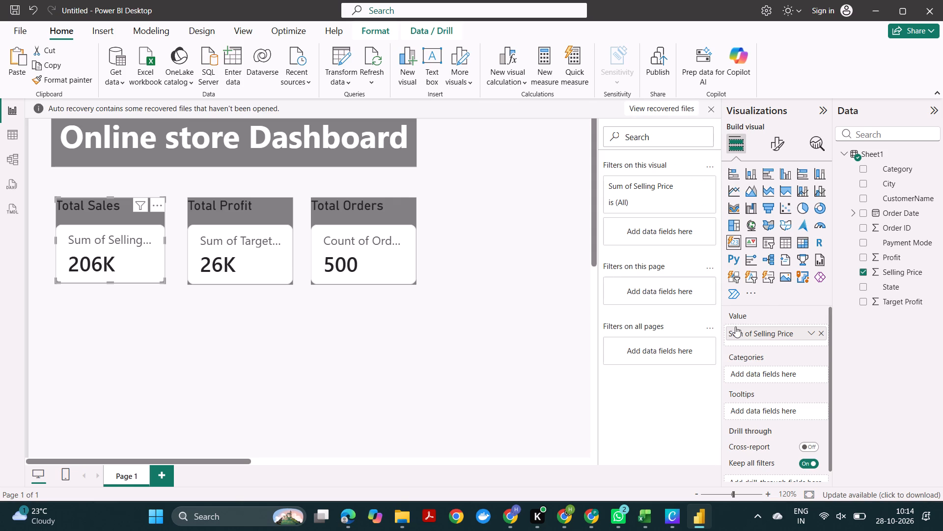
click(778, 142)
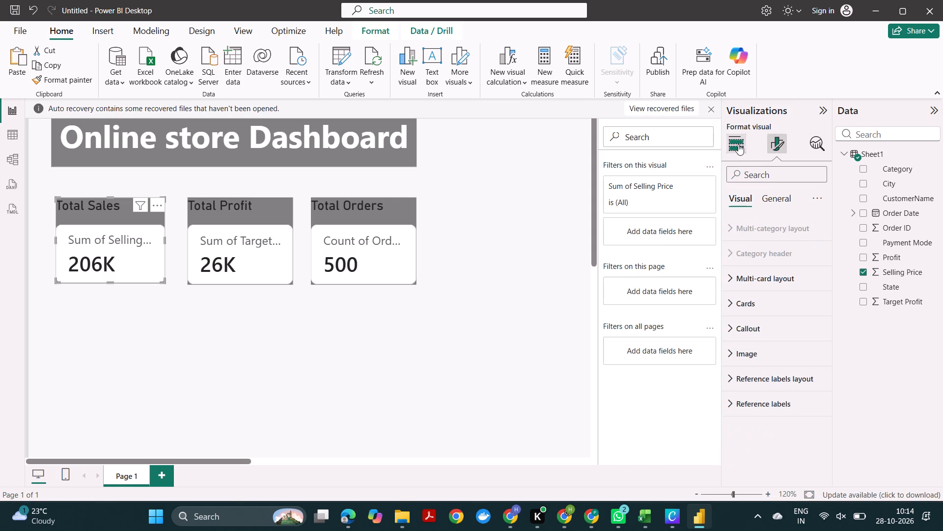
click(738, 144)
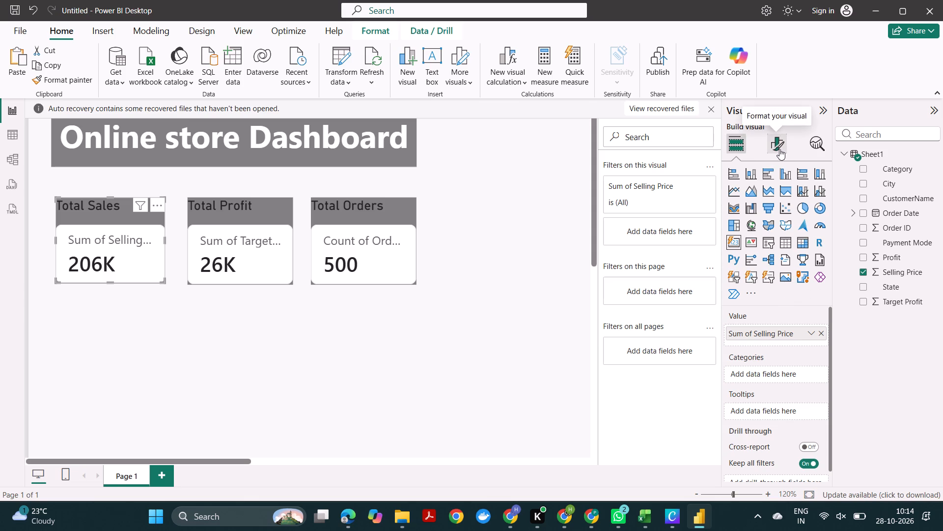
Set the title text colour of the Total Sales card to white.
click(782, 148)
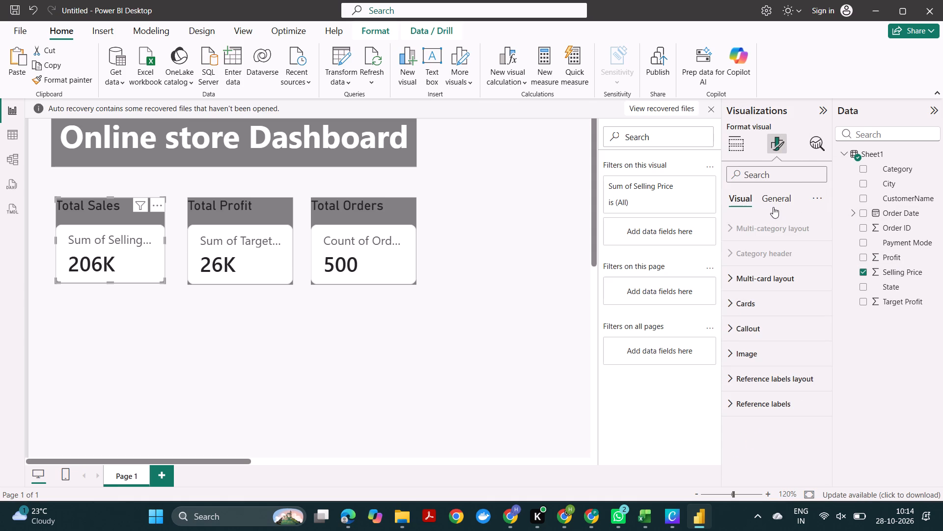
click(773, 207)
click(767, 269)
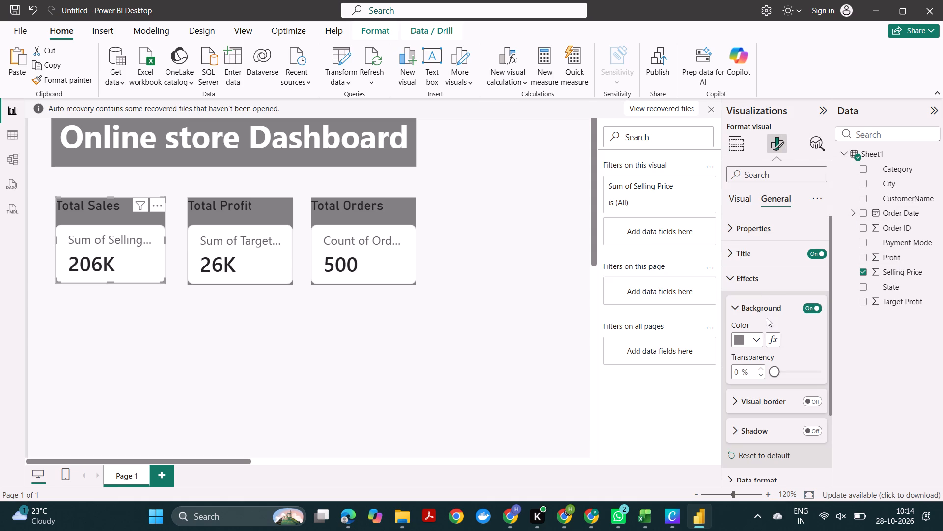
scroll(779, 353, down, 1)
scroll(779, 353, up, 1)
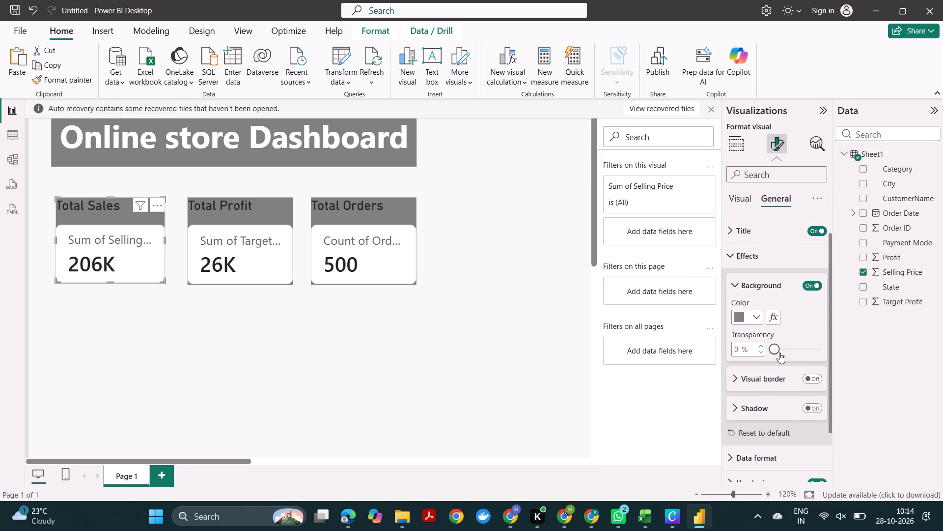
scroll(779, 353, up, 1)
click(762, 270)
click(762, 270)
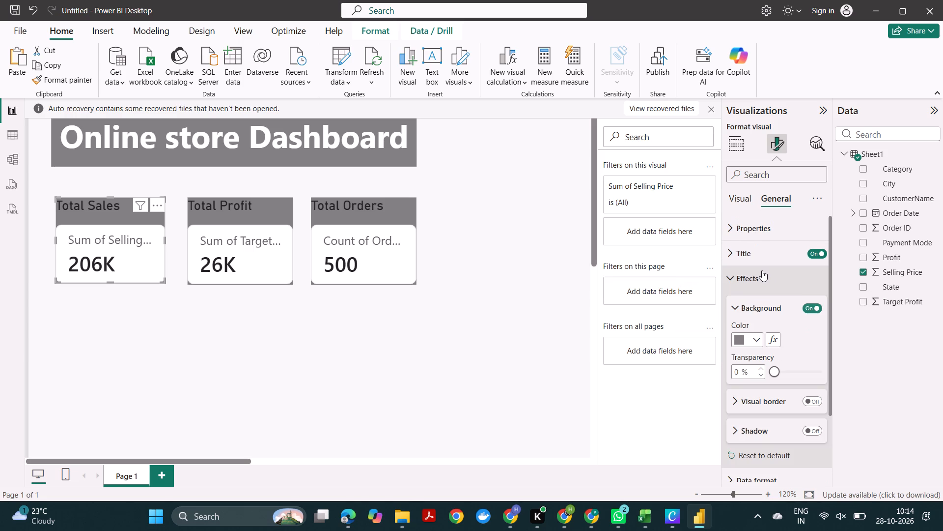
click(756, 254)
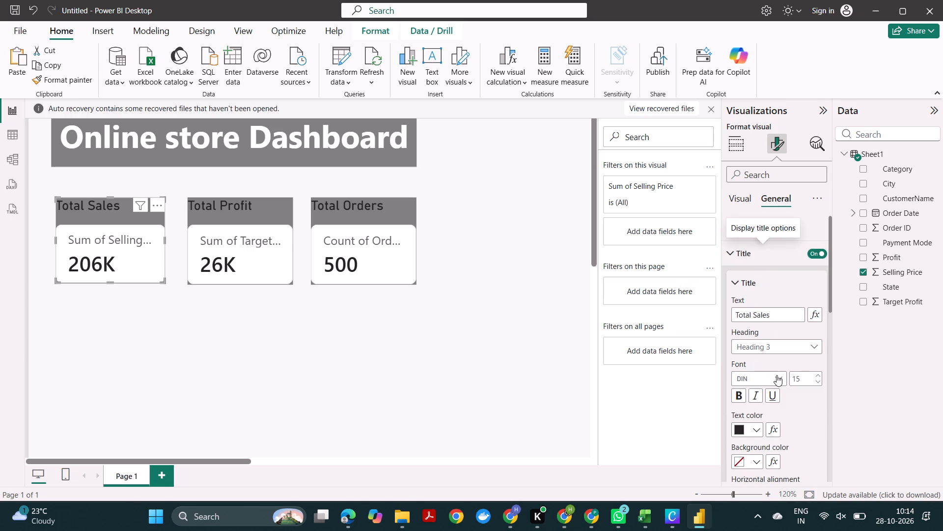
scroll(777, 375, down, 1)
click(754, 364)
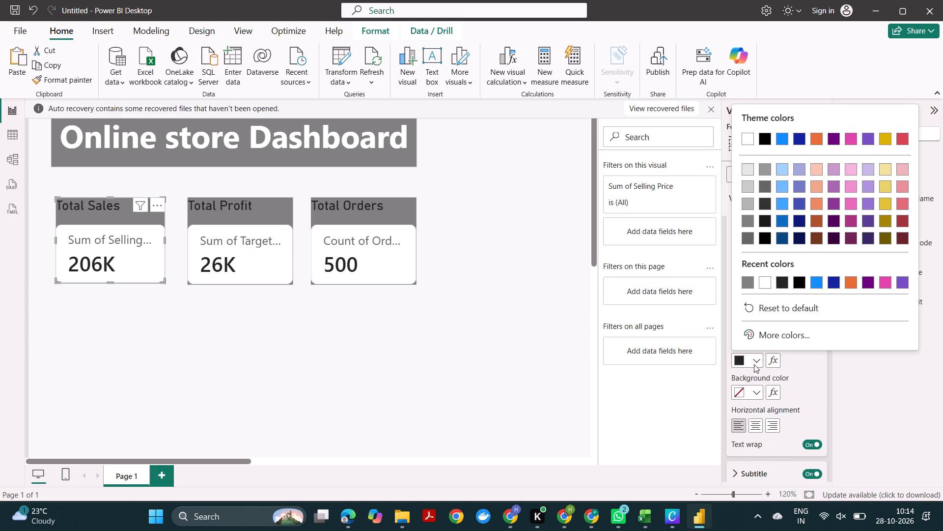
click(768, 283)
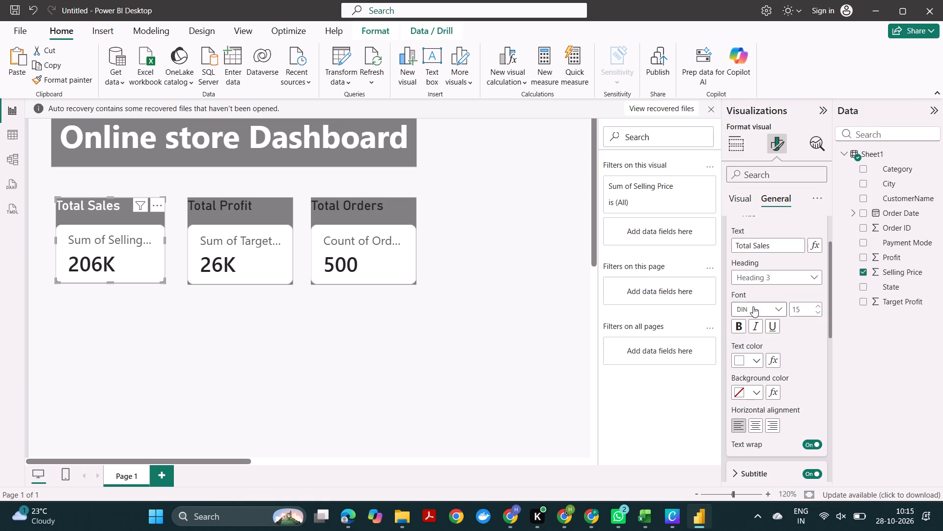
Set the title text colour of the Total Profit card to white.
click(243, 213)
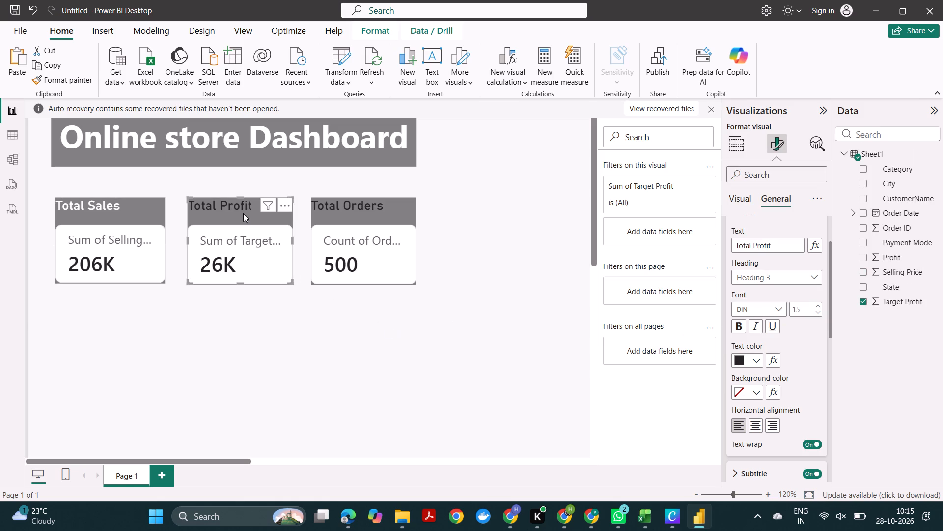
scroll(769, 281, up, 1)
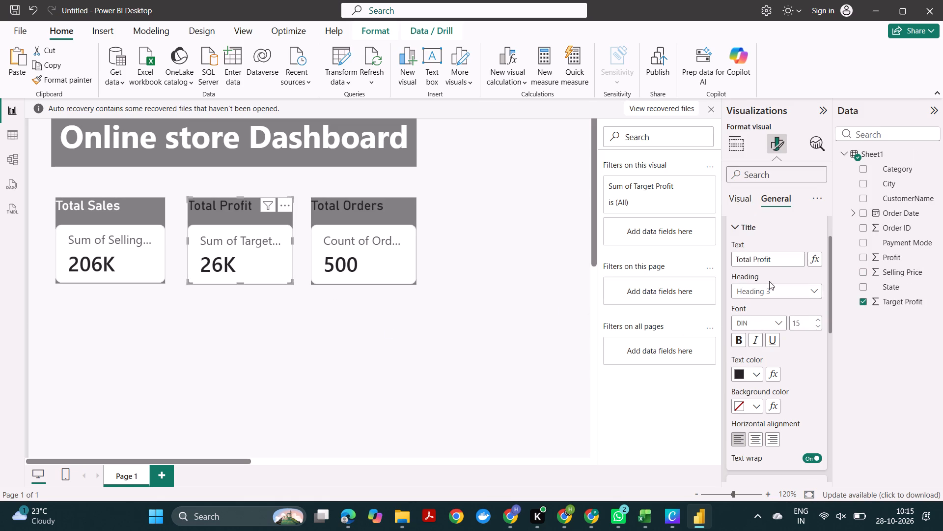
scroll(769, 281, up, 1)
click(742, 401)
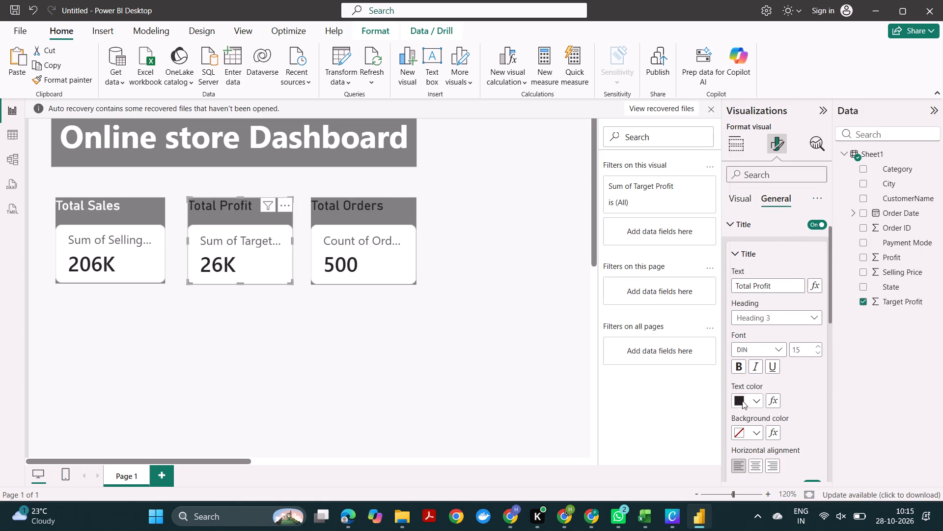
click(747, 324)
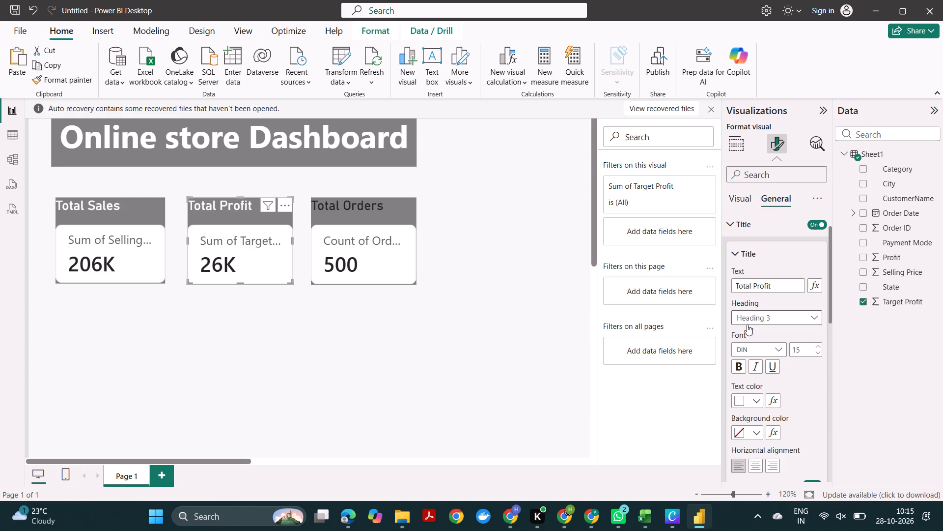
Set the title text colour of the Total Orders card to white.
click(345, 242)
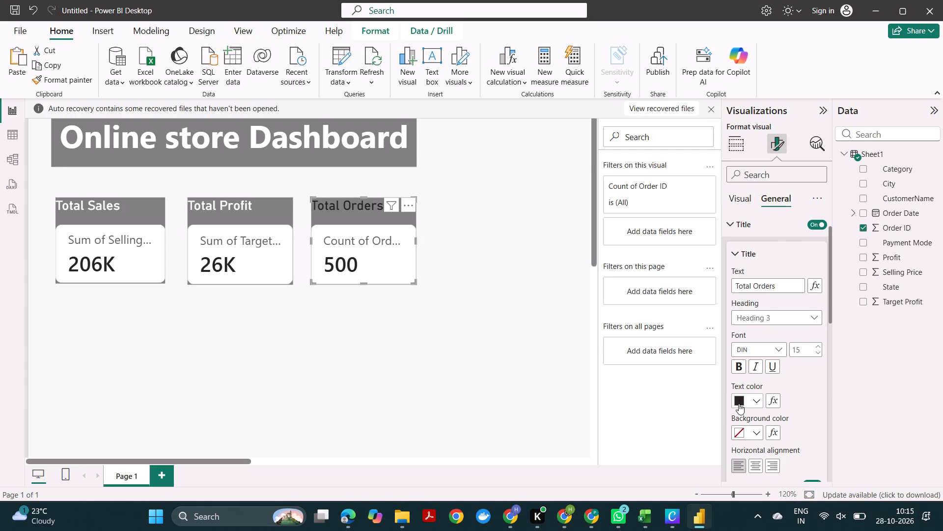
click(749, 402)
click(749, 323)
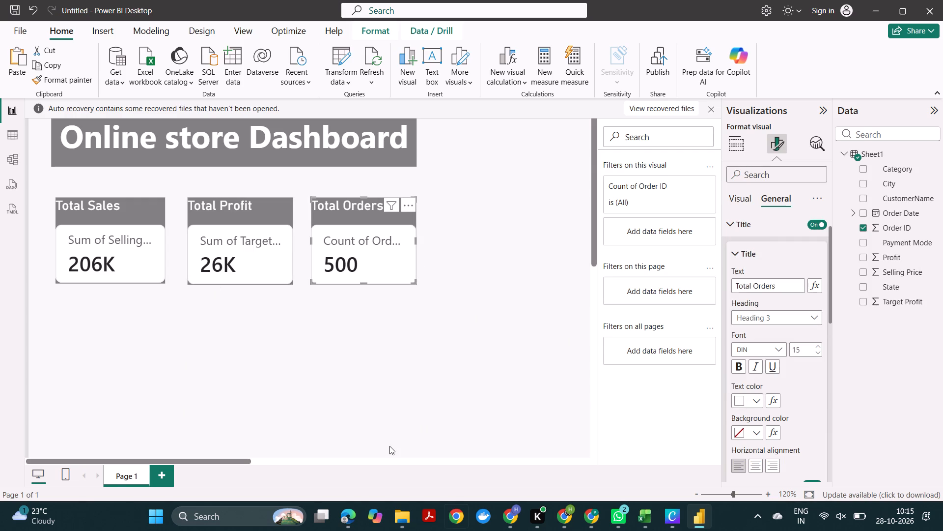
Turn off the callout label on the Total Sales card so only its value is shown beneath the title.
click(103, 246)
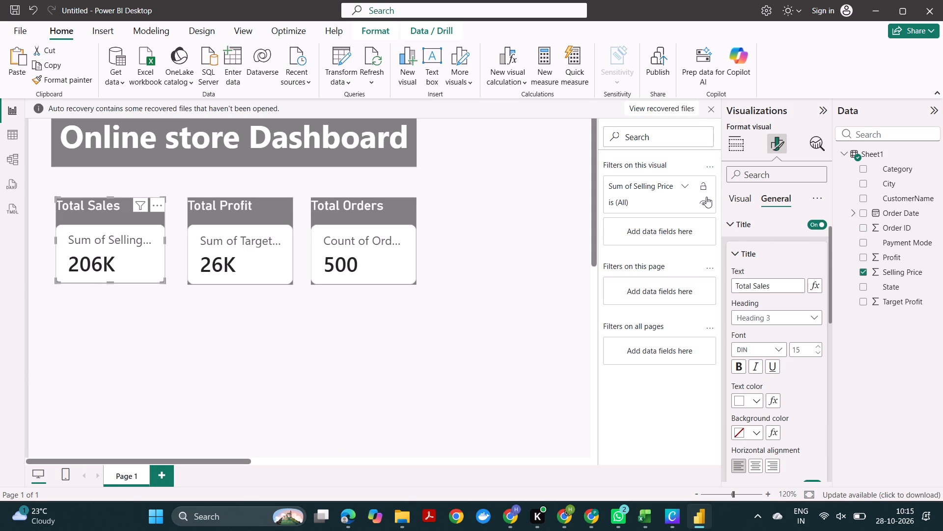
click(734, 195)
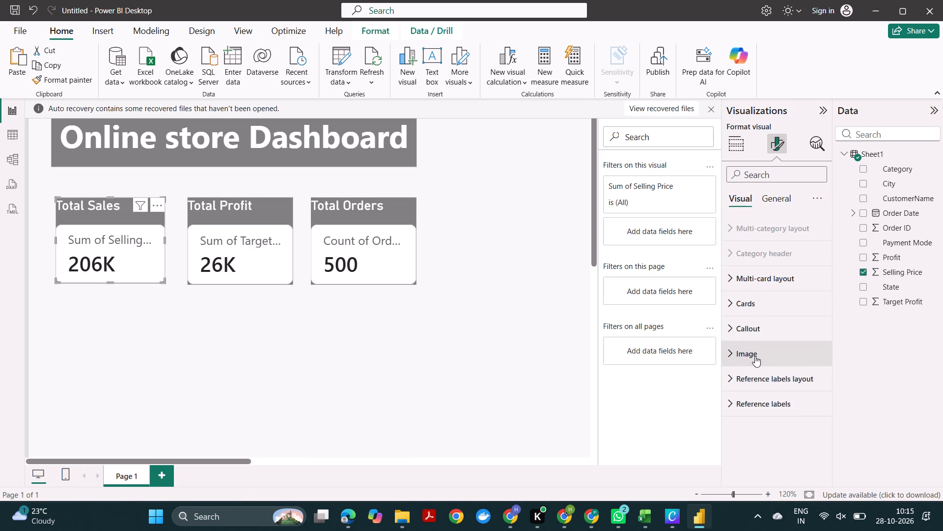
click(760, 326)
scroll(760, 326, down, 1)
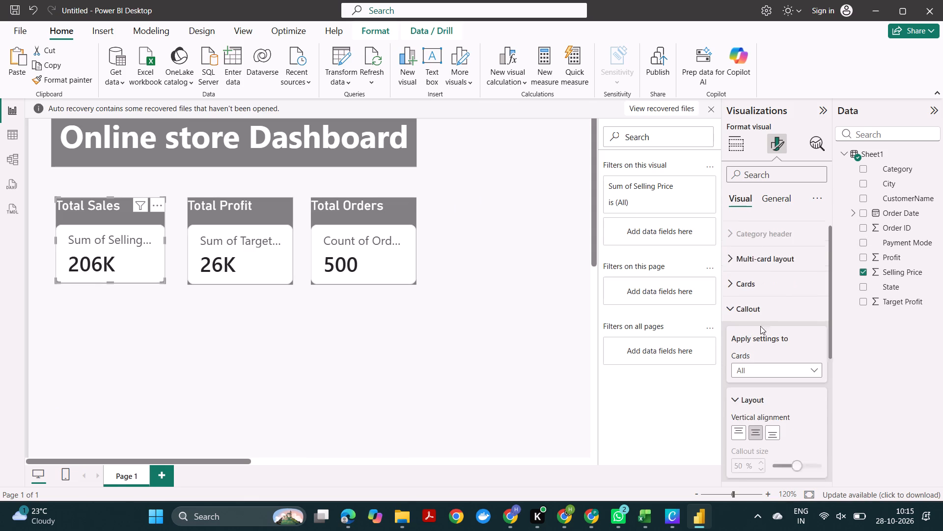
scroll(760, 326, down, 1)
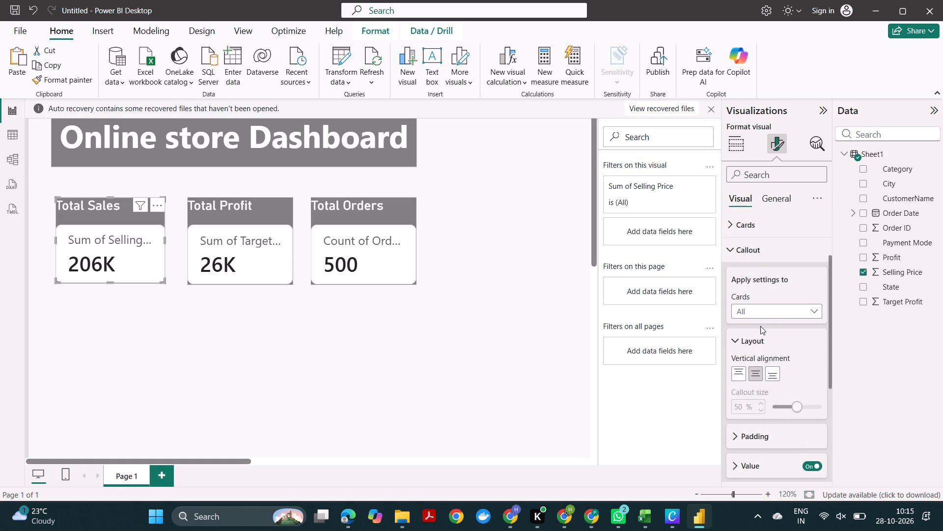
click(768, 309)
click(768, 309)
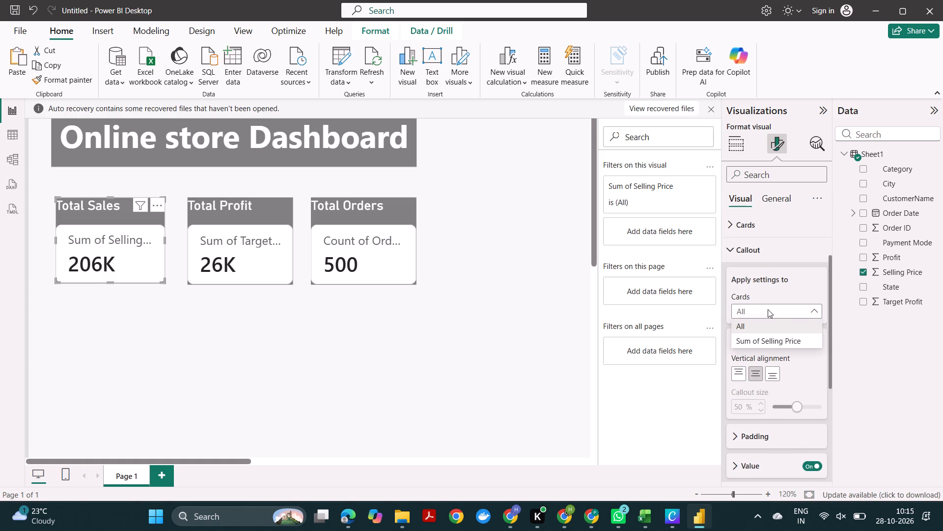
scroll(768, 309, down, 2)
click(777, 389)
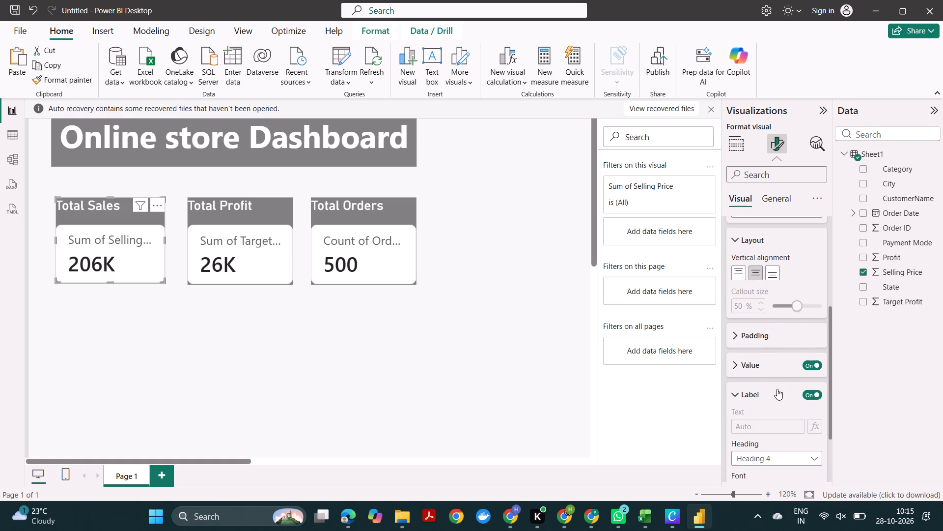
scroll(777, 389, down, 5)
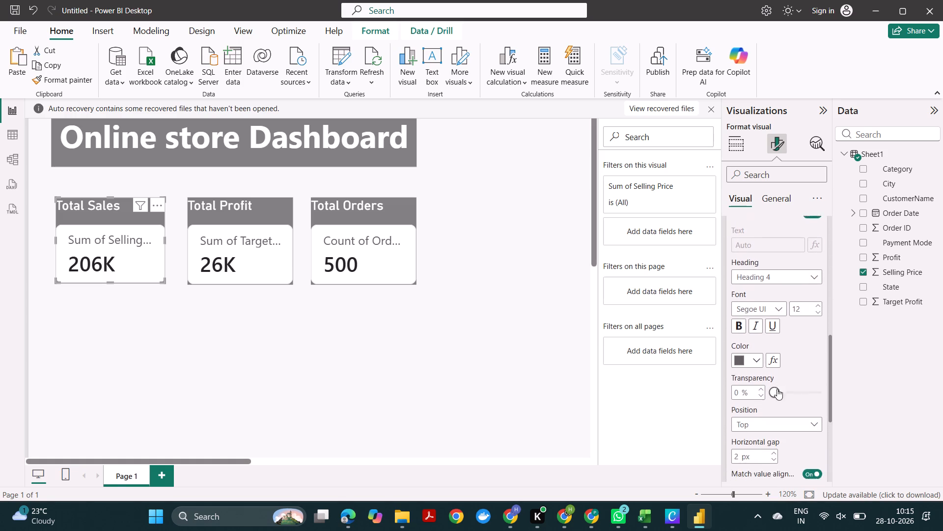
scroll(777, 389, down, 2)
scroll(777, 389, up, 1)
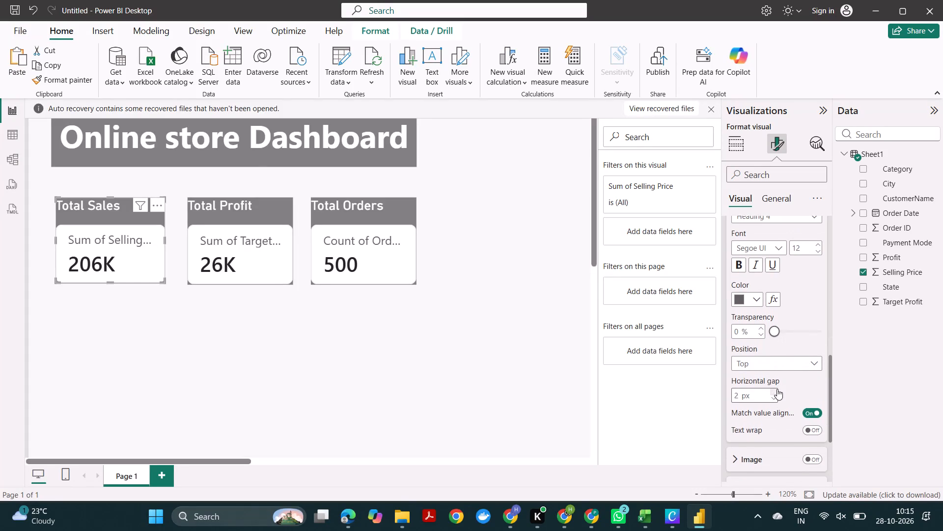
scroll(777, 389, up, 2)
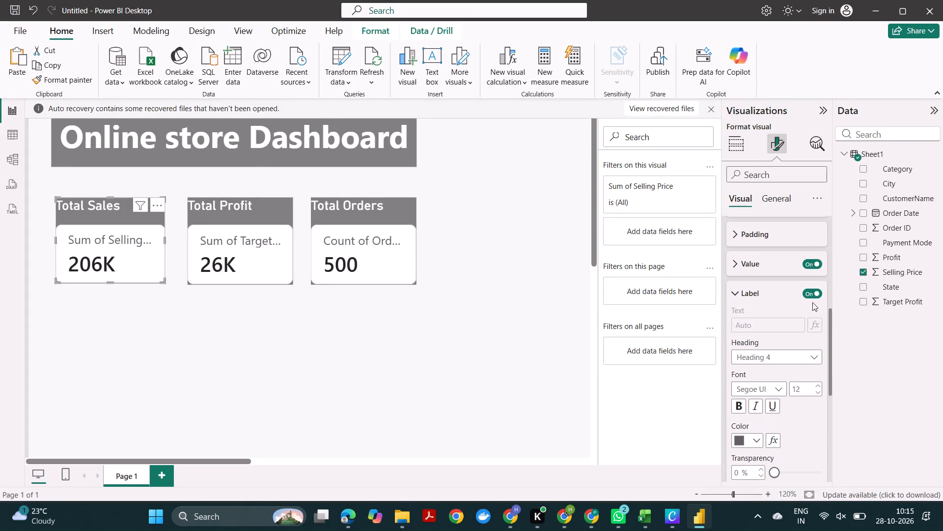
click(813, 291)
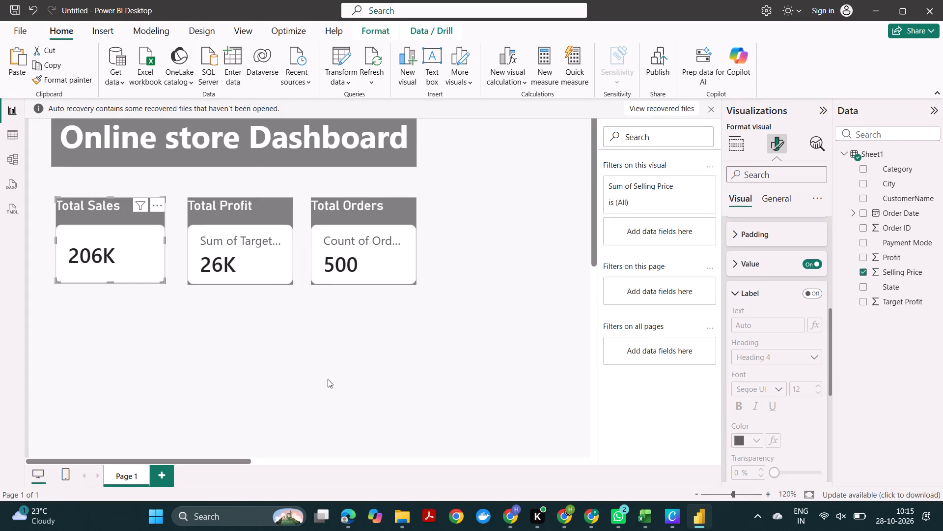
Turn off the callout label on the Total Profit card.
click(248, 251)
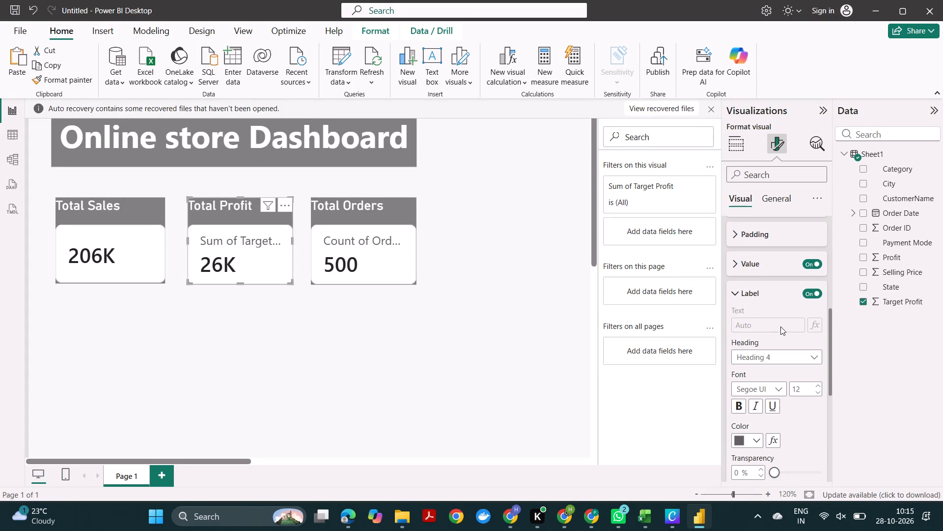
click(813, 291)
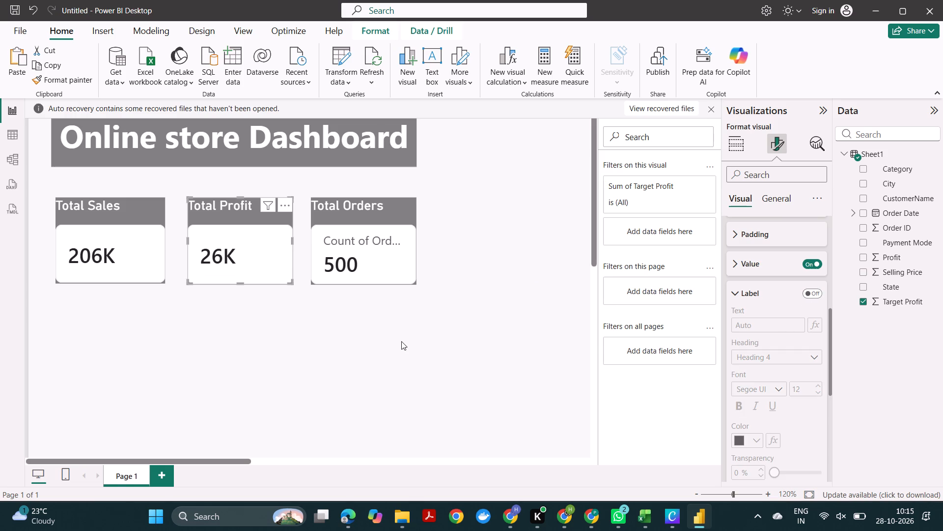
Turn off the callout label on the Total Orders card.
click(326, 253)
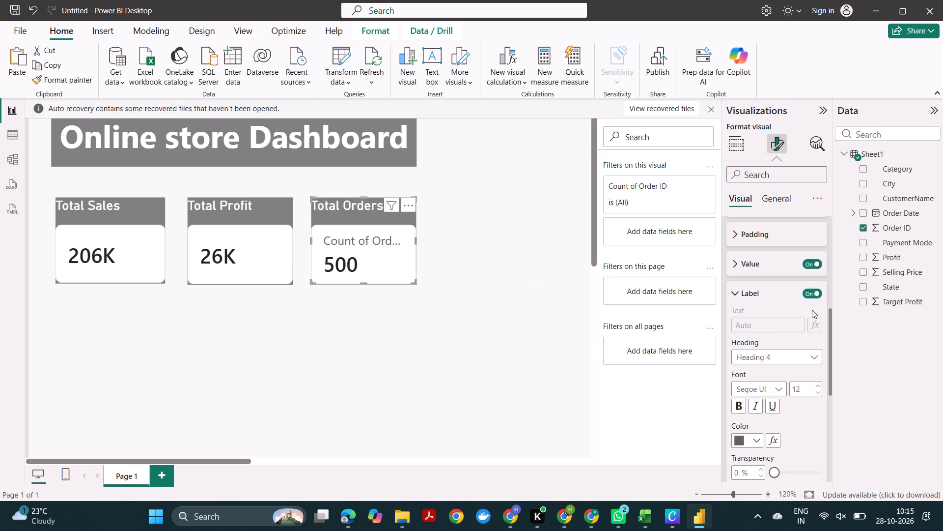
click(817, 292)
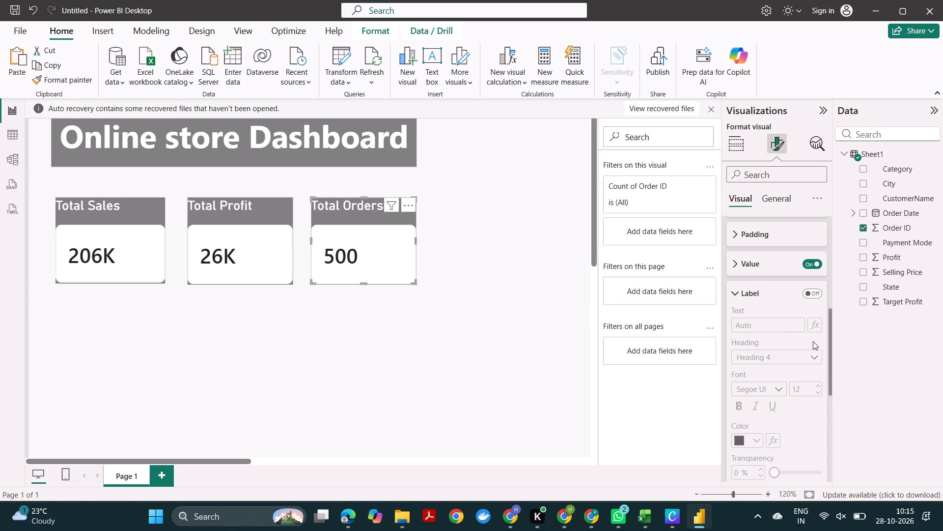
scroll(788, 319, down, 4)
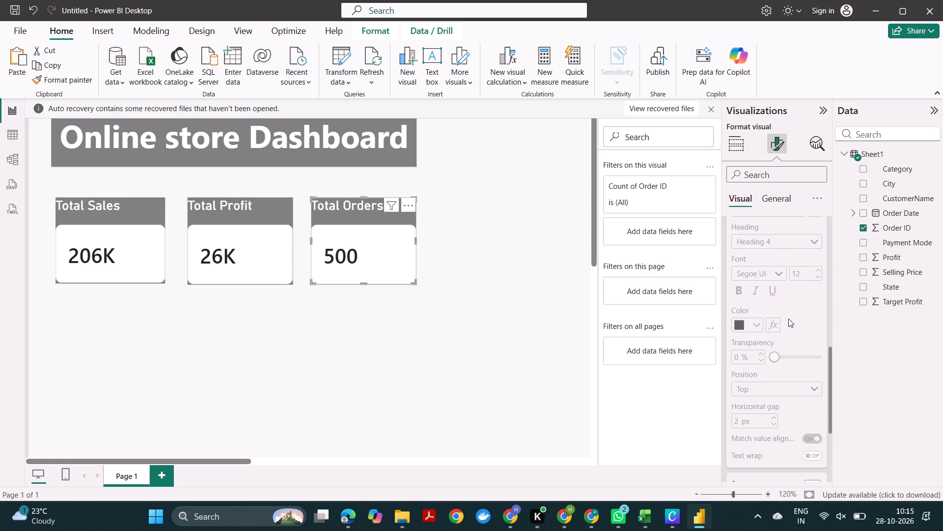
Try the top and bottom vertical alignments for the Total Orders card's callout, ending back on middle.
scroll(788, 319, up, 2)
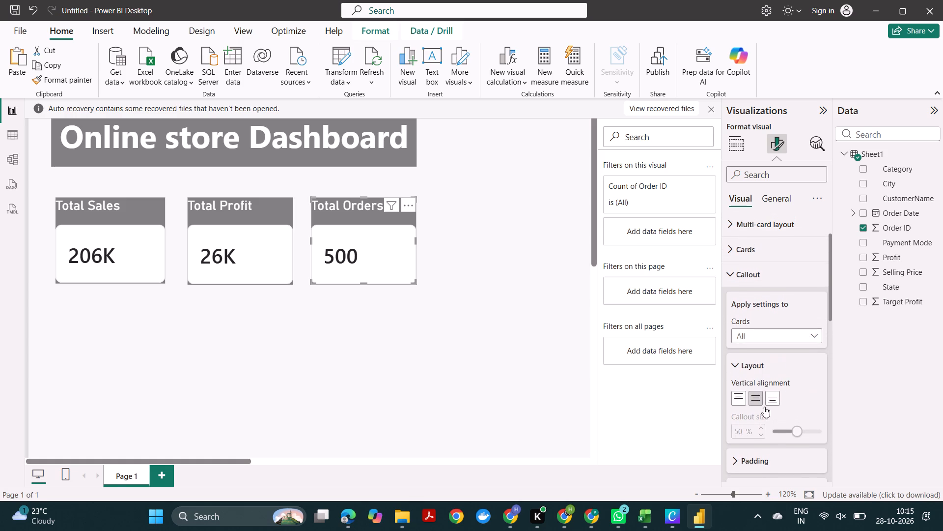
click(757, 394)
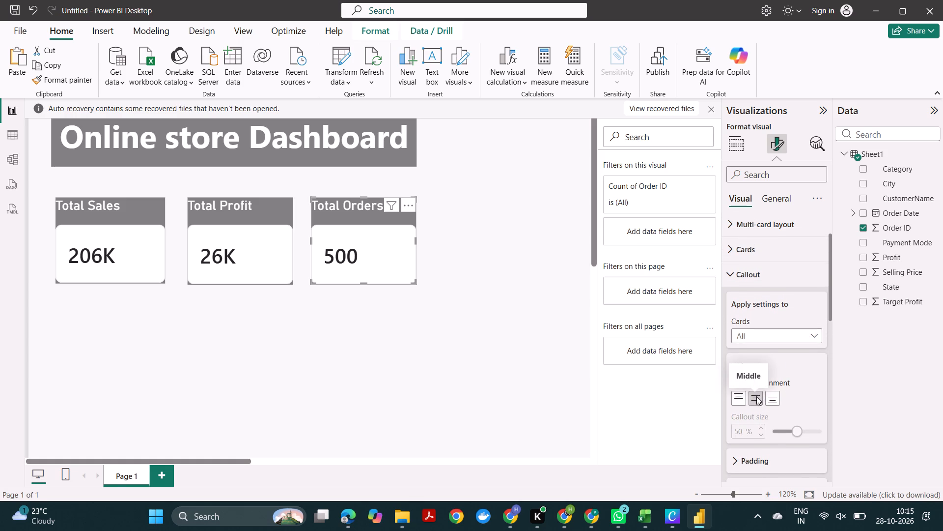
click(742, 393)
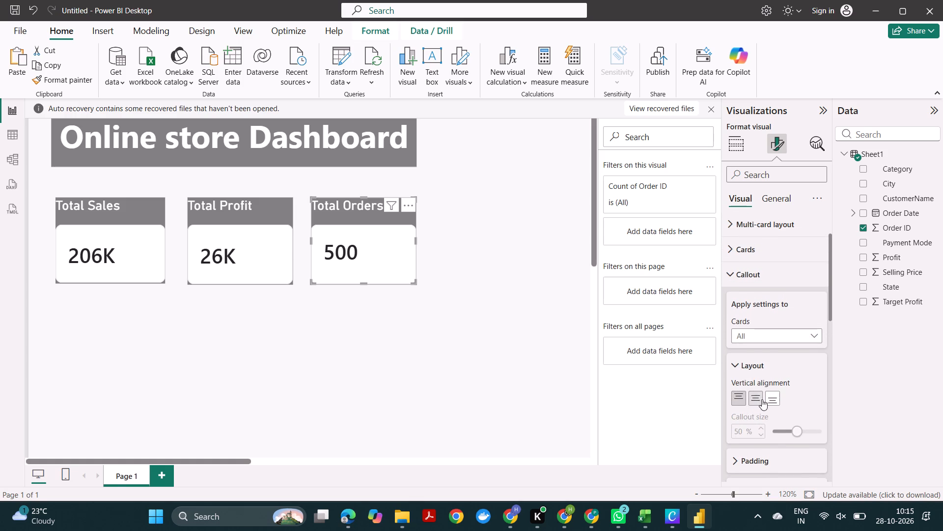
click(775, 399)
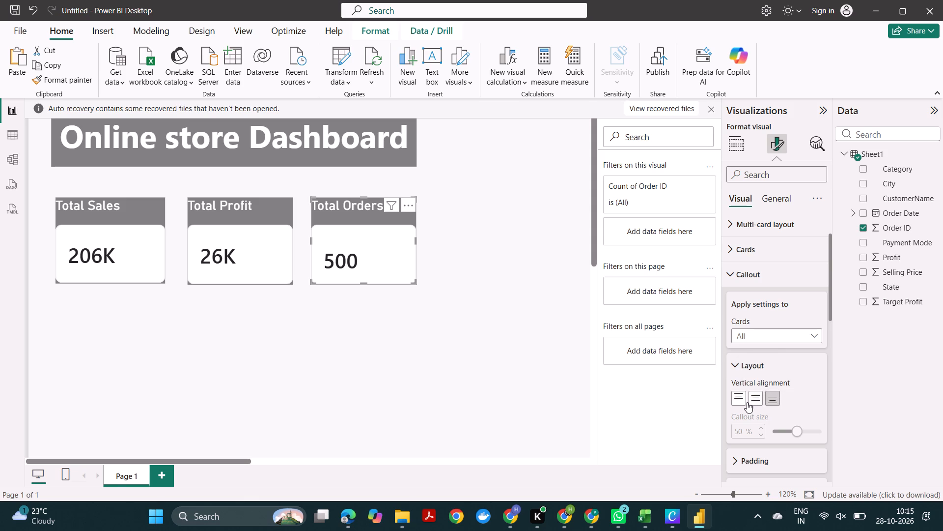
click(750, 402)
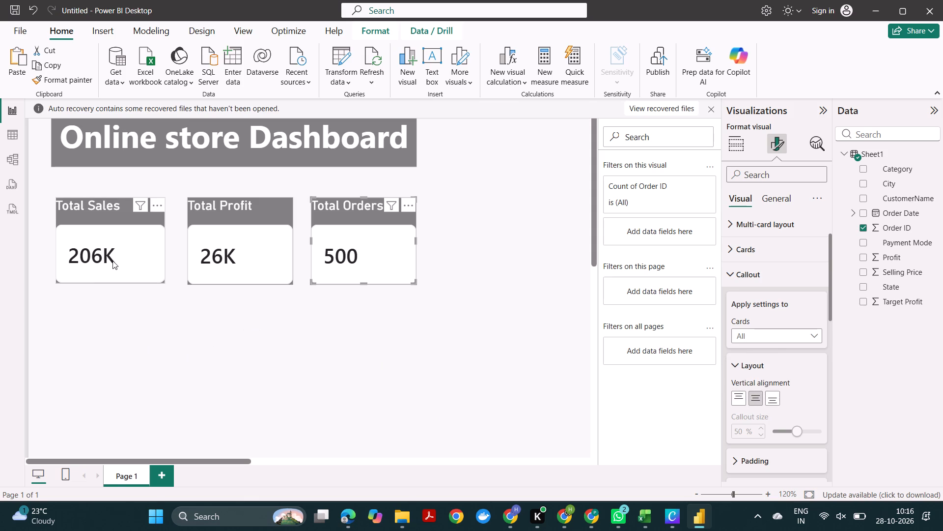
Align the Total Sales card with the heading's left edge and shift the Total Profit and Total Orders cards left for even spacing.
click(141, 260)
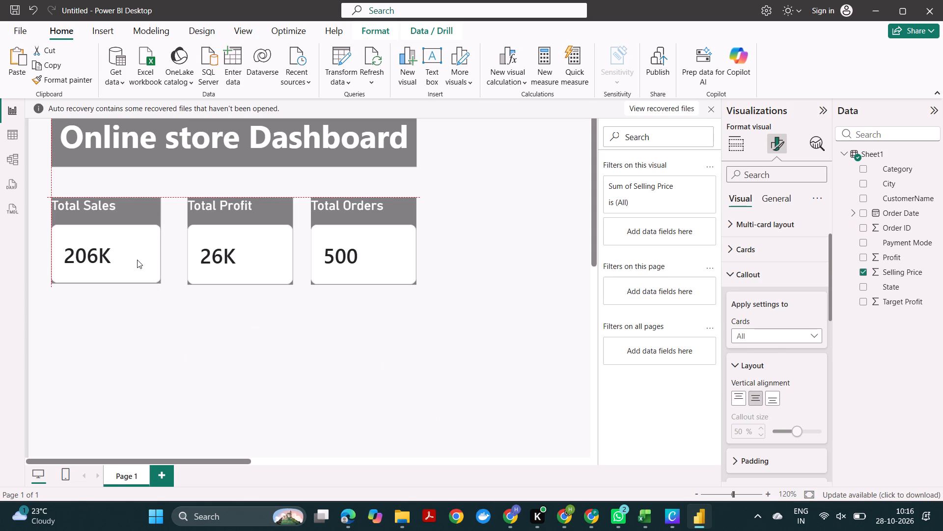
click(238, 241)
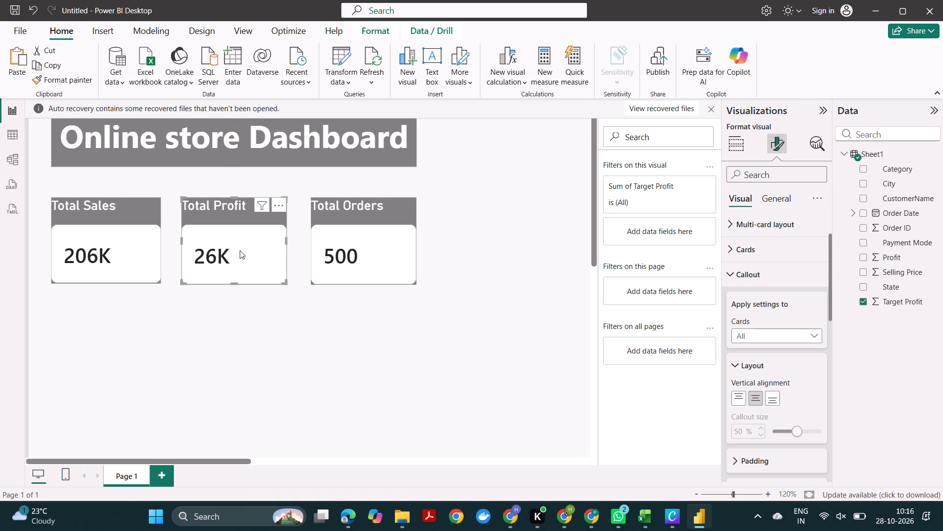
click(270, 306)
drag(360, 270, 359, 271)
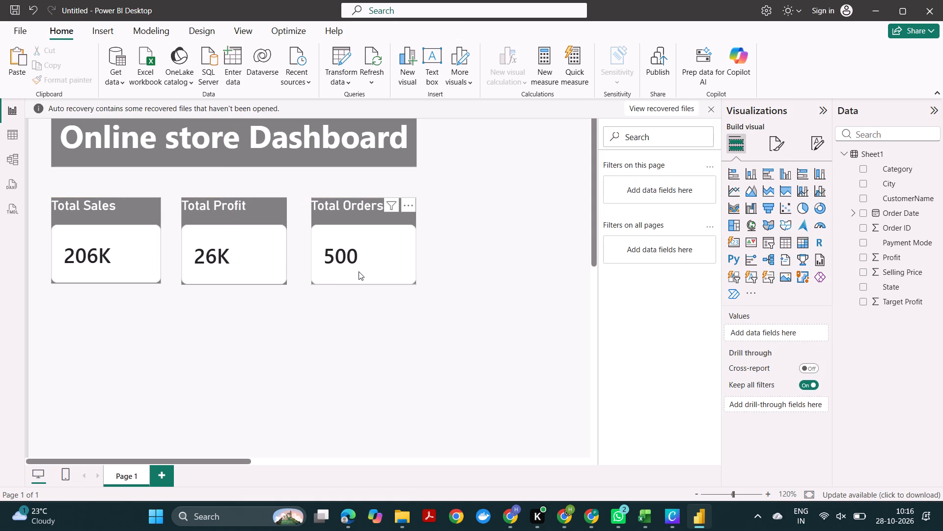
drag(359, 271, 356, 271)
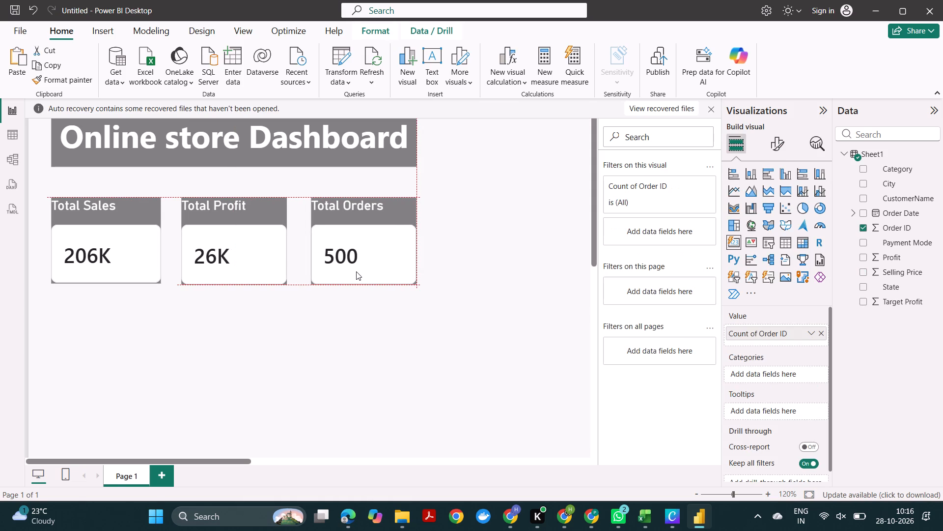
drag(356, 271, 356, 271)
click(354, 336)
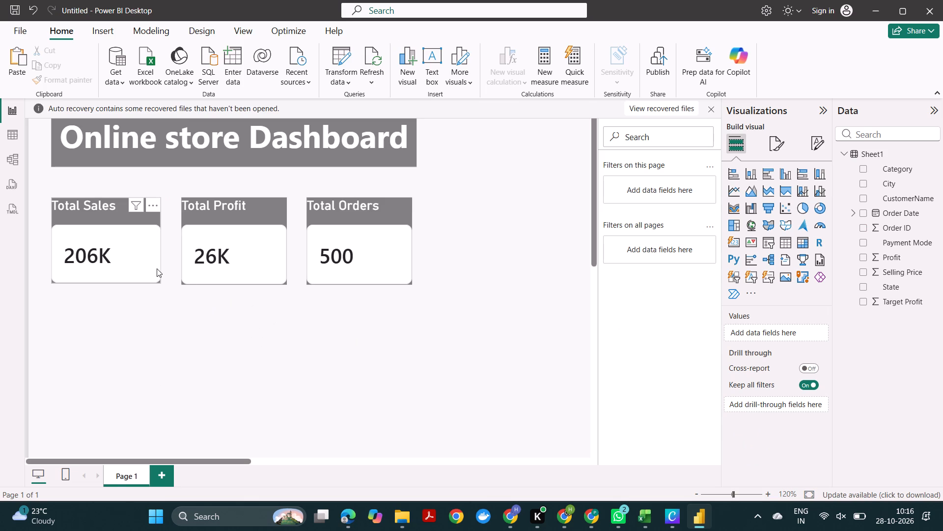
Examine the Total Sales card's cards, callout and multi-card layout settings for a way to align its title.
click(107, 208)
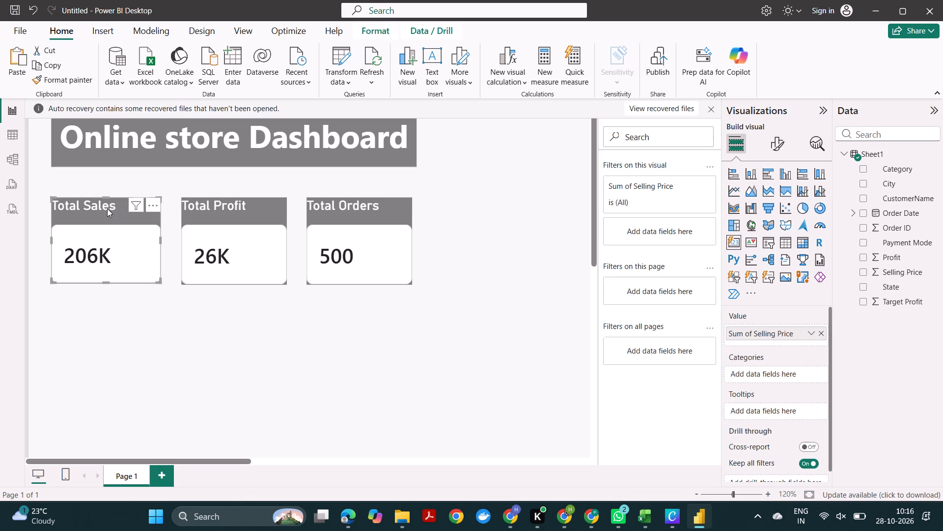
click(107, 208)
scroll(763, 388, down, 2)
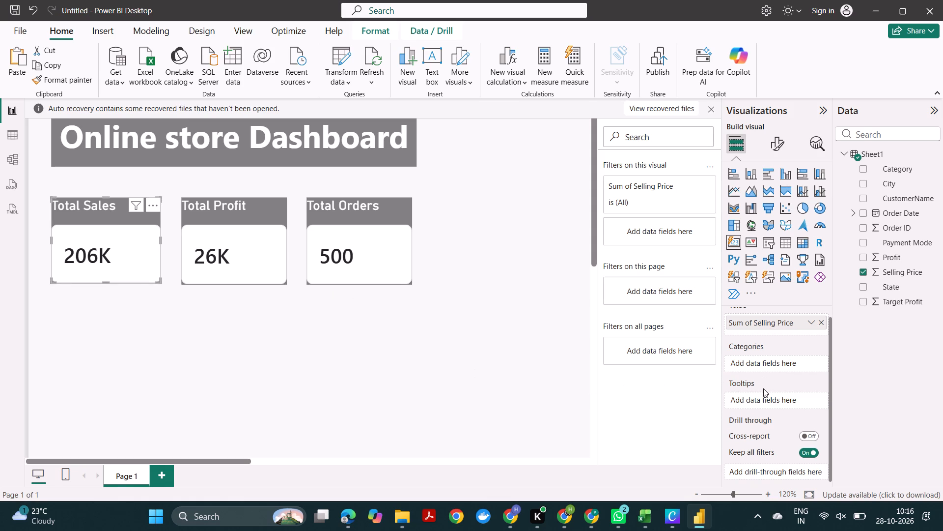
scroll(763, 388, down, 1)
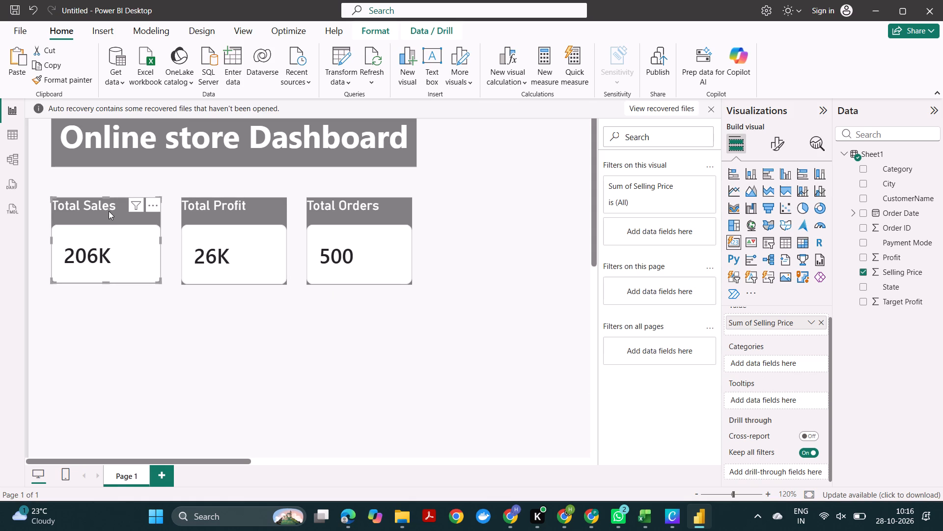
click(110, 211)
scroll(792, 291, down, 3)
scroll(790, 336, down, 3)
click(769, 139)
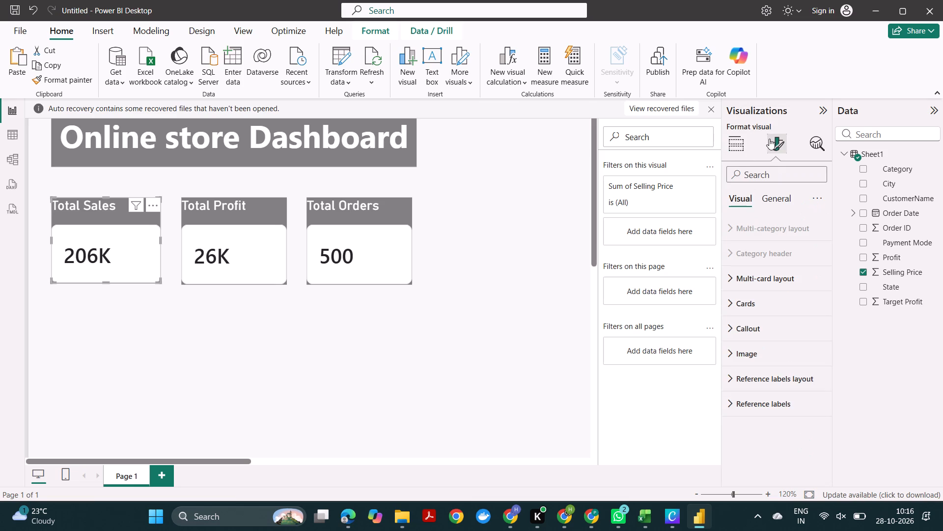
click(769, 304)
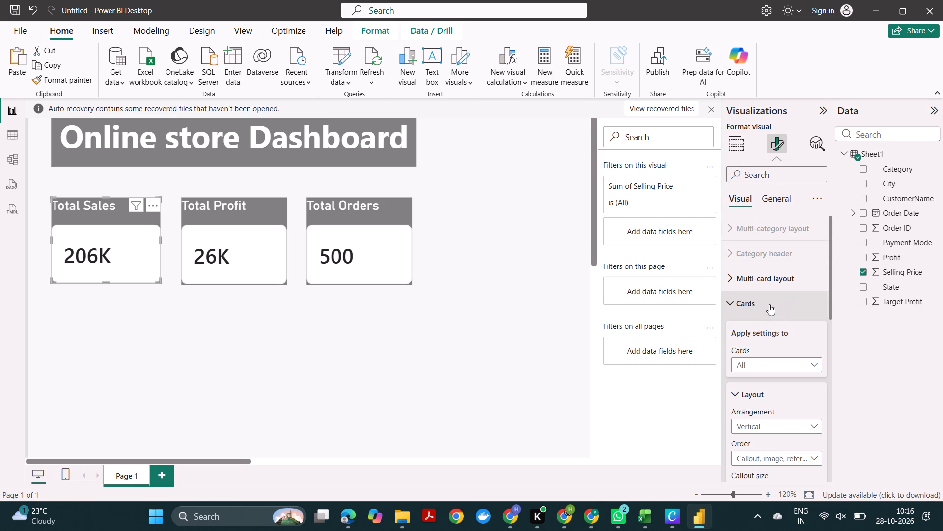
click(769, 304)
click(763, 331)
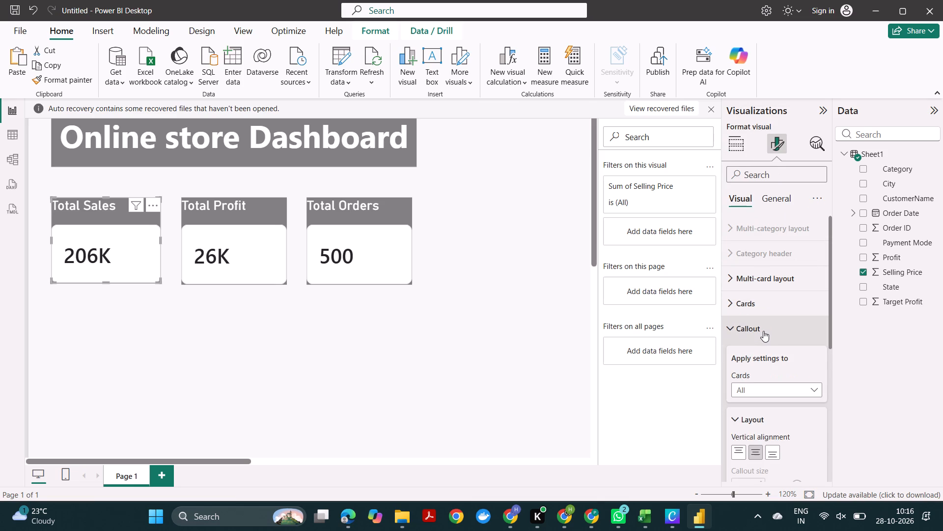
scroll(763, 331, down, 4)
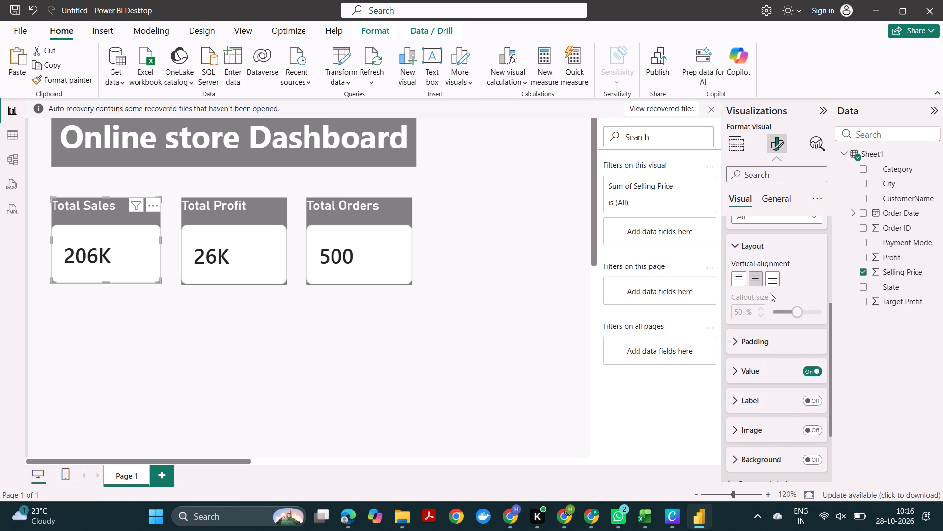
scroll(759, 311, up, 1)
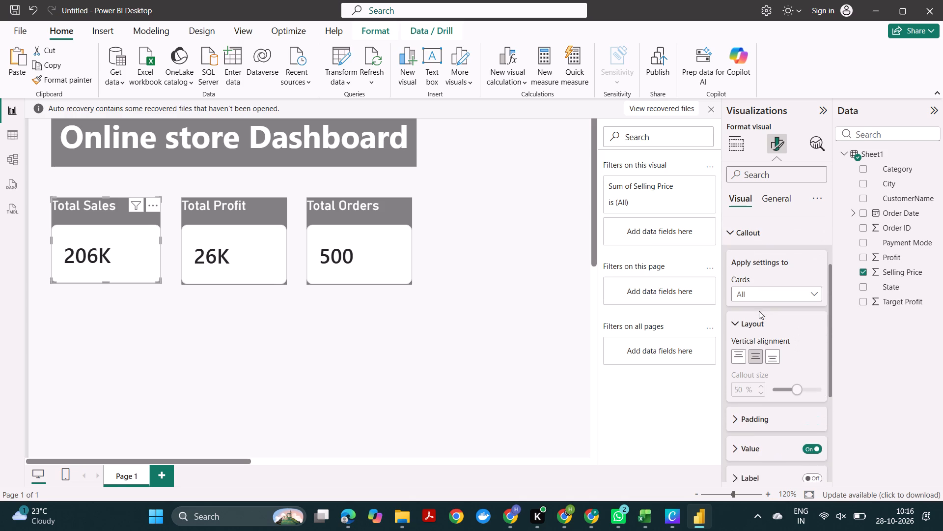
scroll(759, 311, up, 1)
click(755, 330)
scroll(764, 290, up, 1)
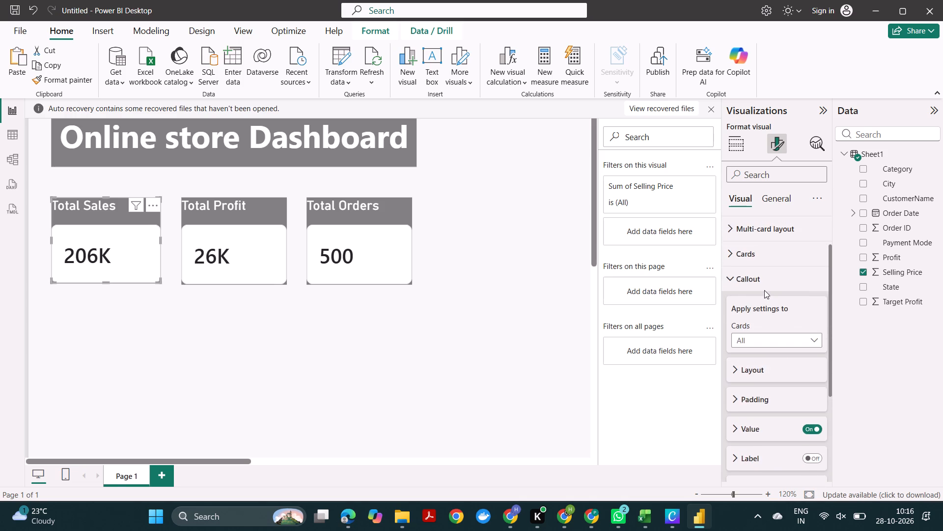
scroll(764, 290, up, 1)
click(769, 278)
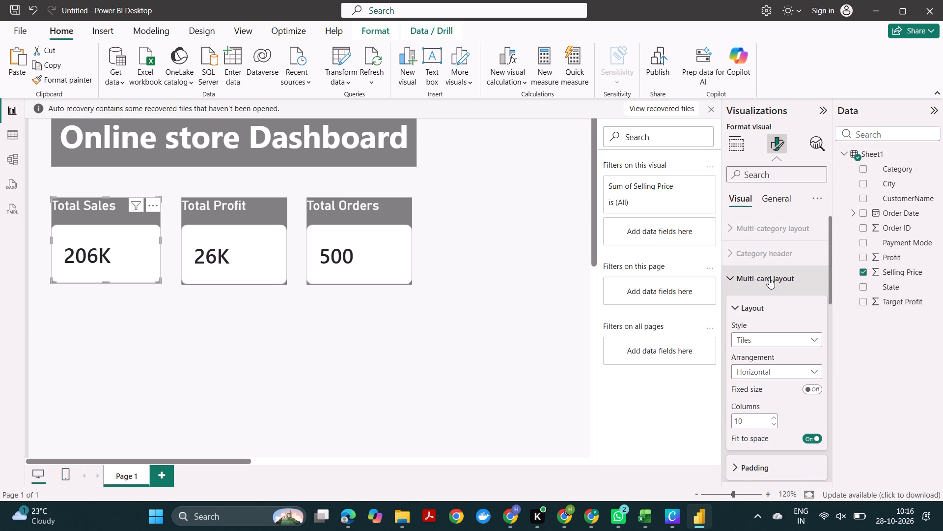
click(769, 278)
click(770, 274)
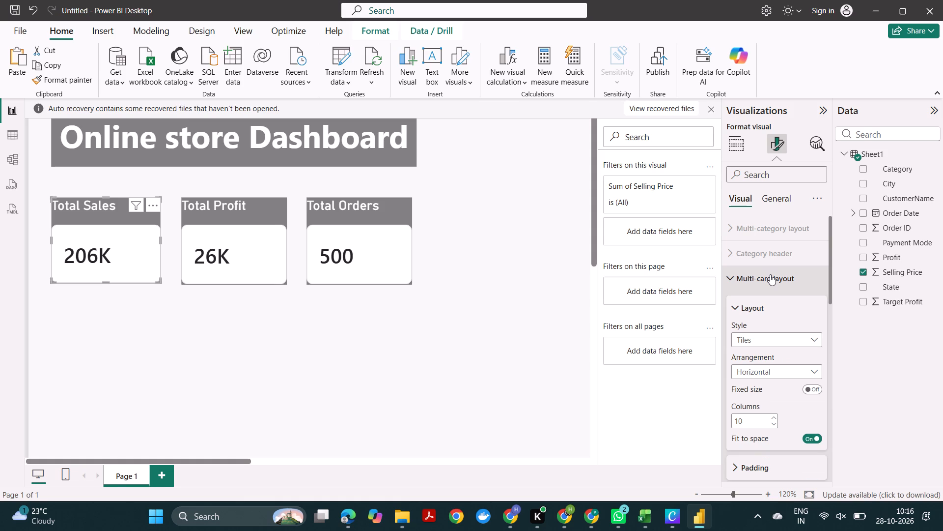
click(770, 274)
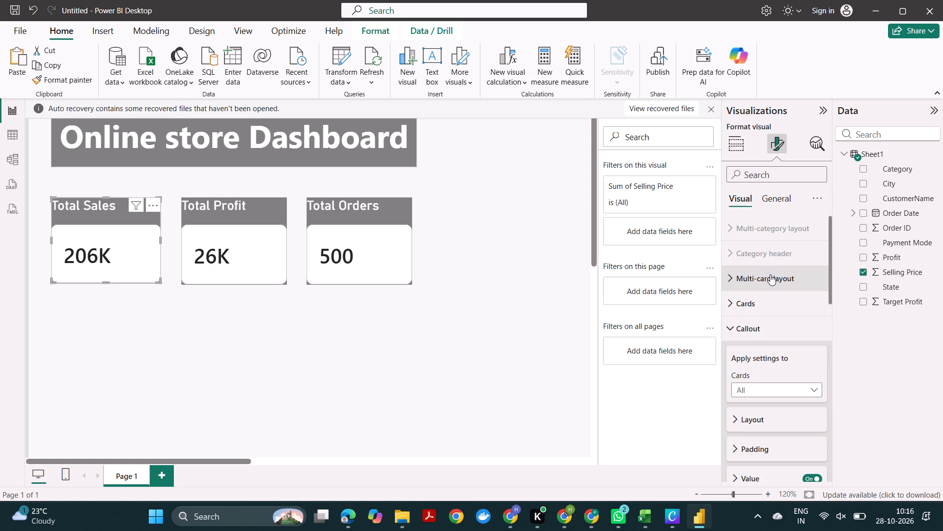
Centre the title of the Total Sales card horizontally.
click(777, 204)
scroll(781, 313, down, 1)
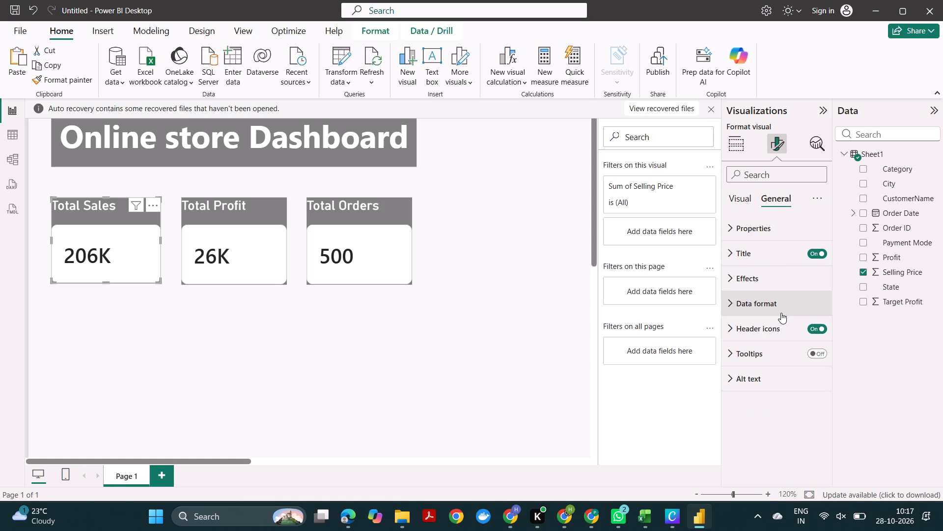
click(769, 303)
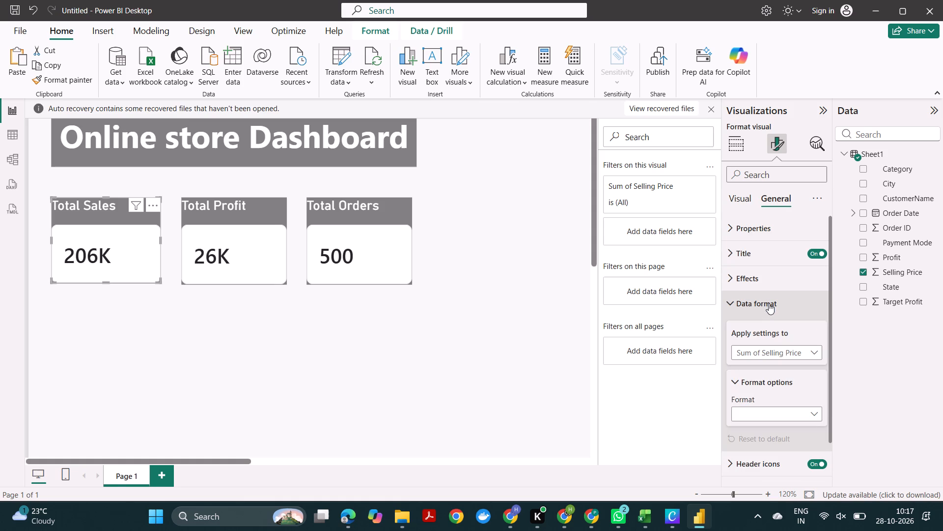
click(771, 302)
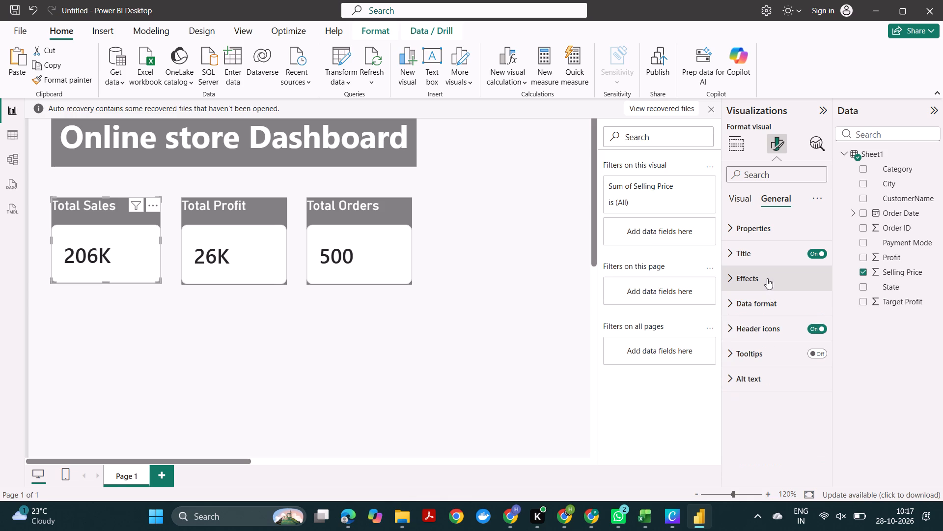
click(767, 278)
click(767, 278)
click(767, 278)
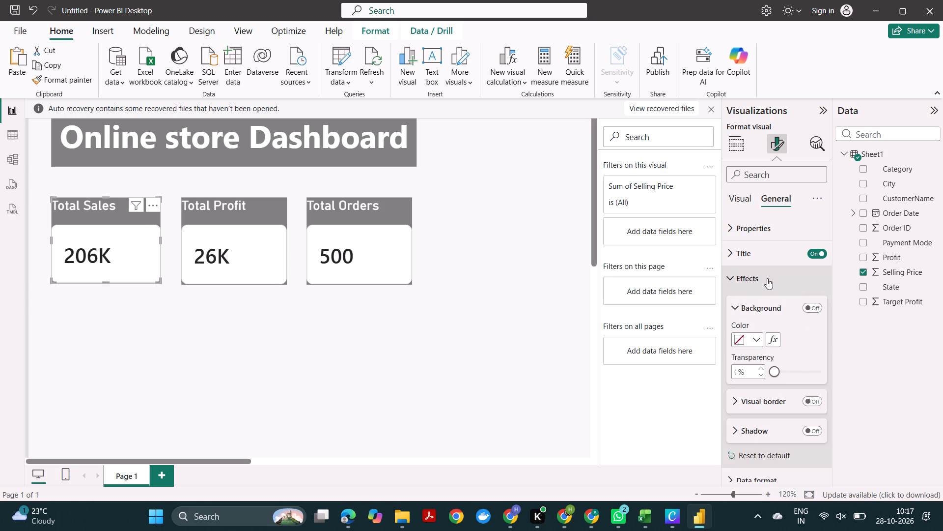
click(767, 278)
click(755, 254)
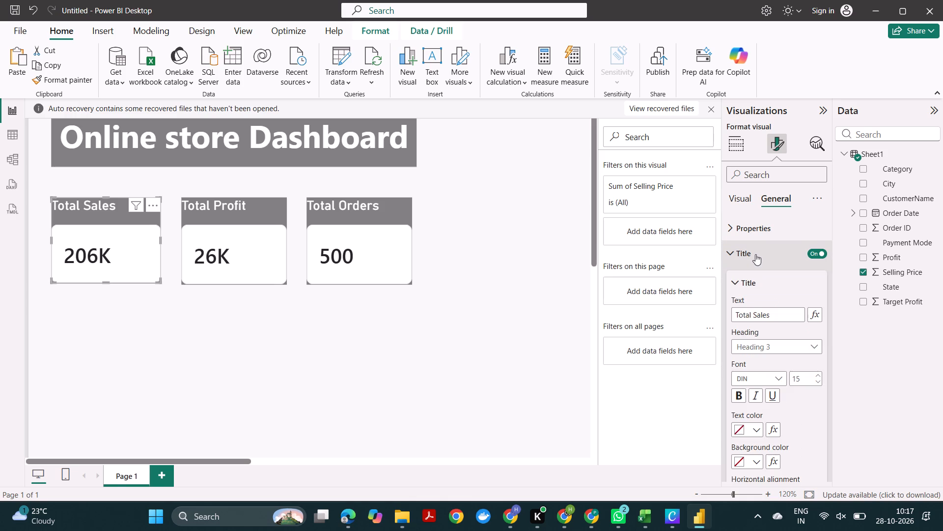
click(755, 254)
click(755, 254)
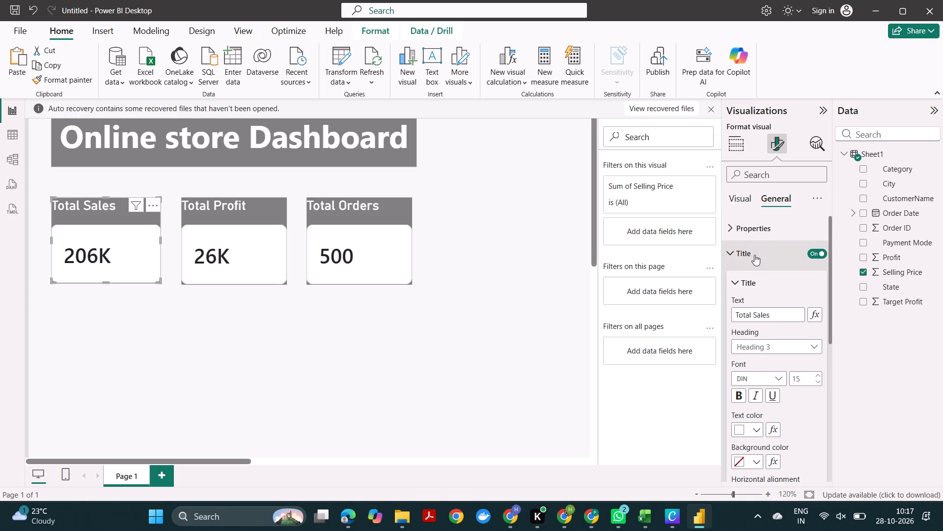
scroll(754, 255, down, 2)
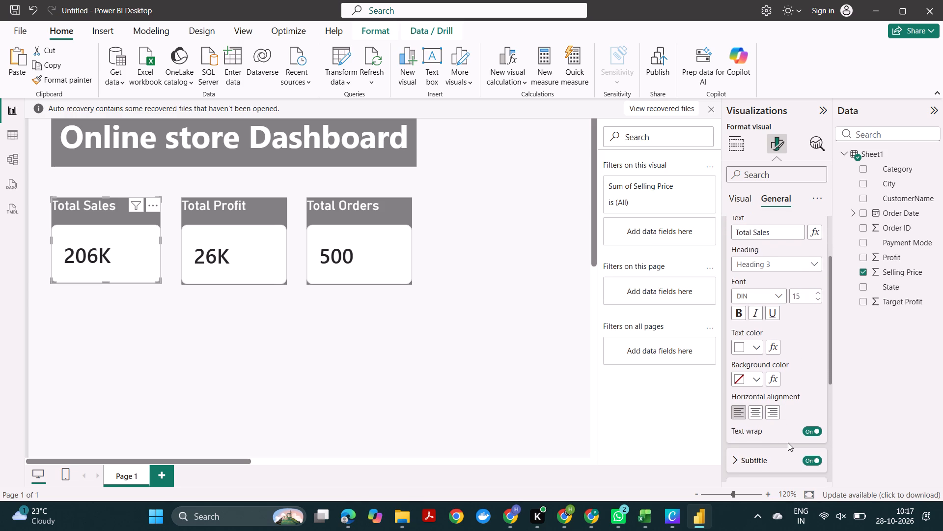
click(756, 413)
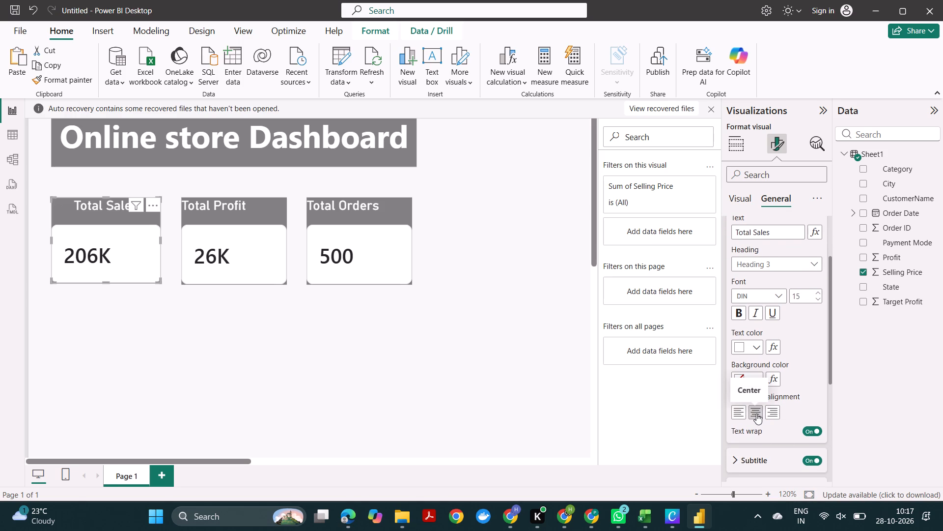
scroll(778, 413, down, 1)
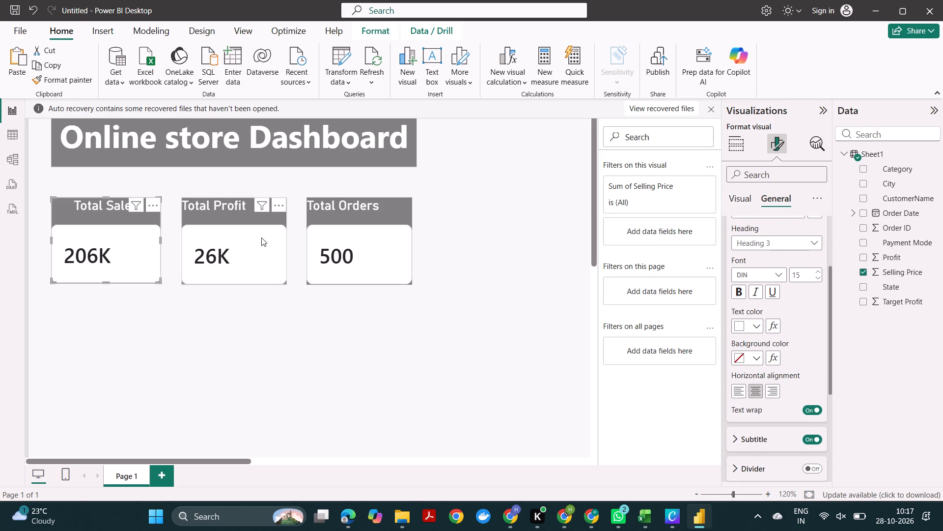
Centre the titles of the Total Profit and Total Orders cards horizontally to match the Total Sales card.
click(260, 234)
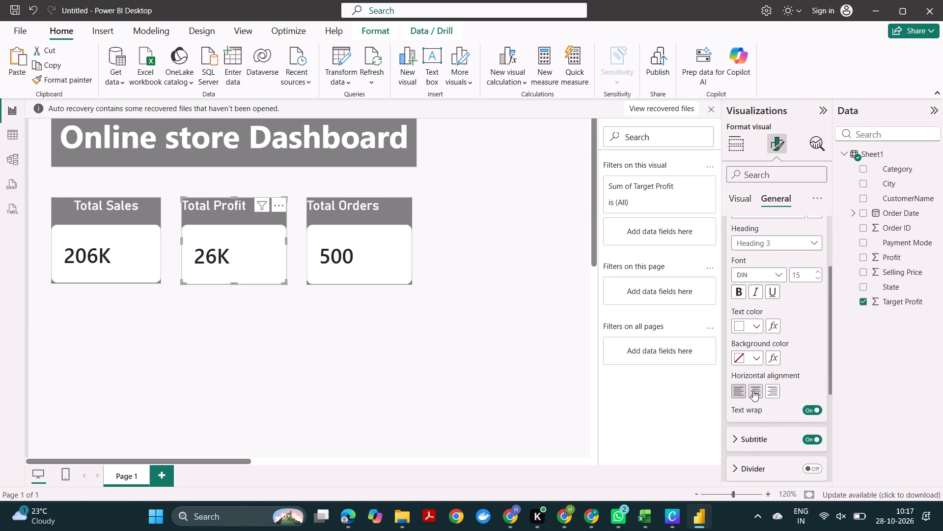
click(753, 390)
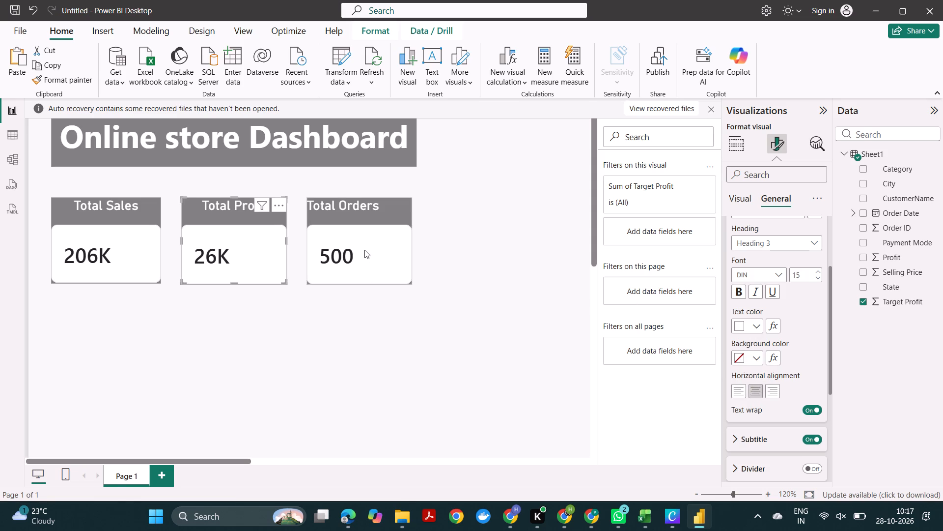
click(364, 250)
click(231, 252)
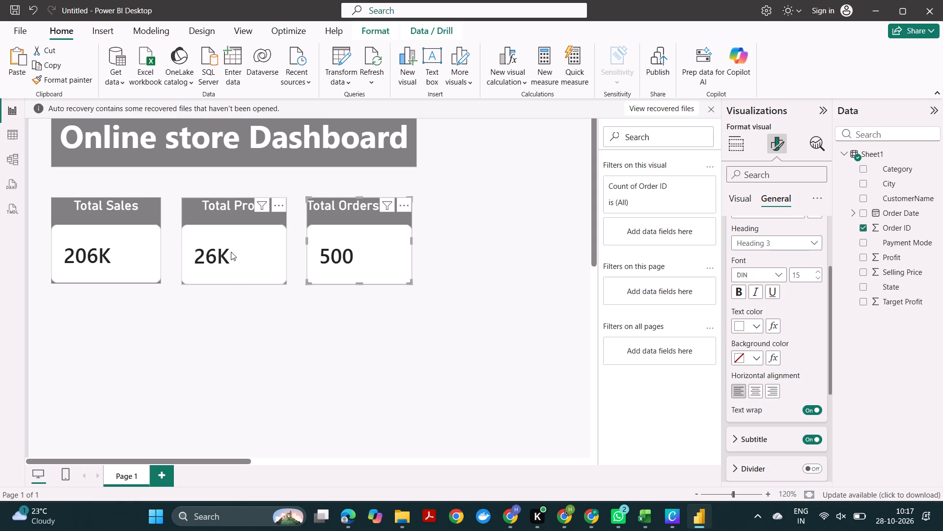
click(342, 251)
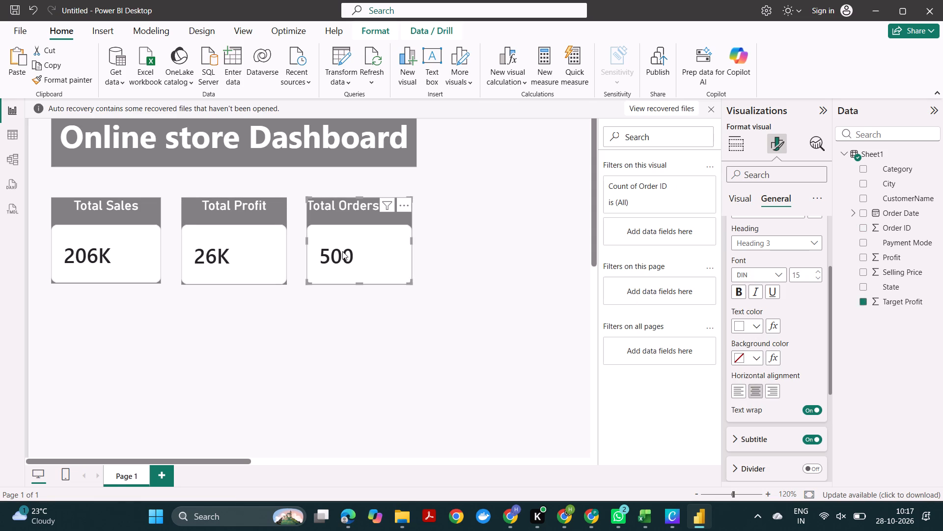
click(756, 391)
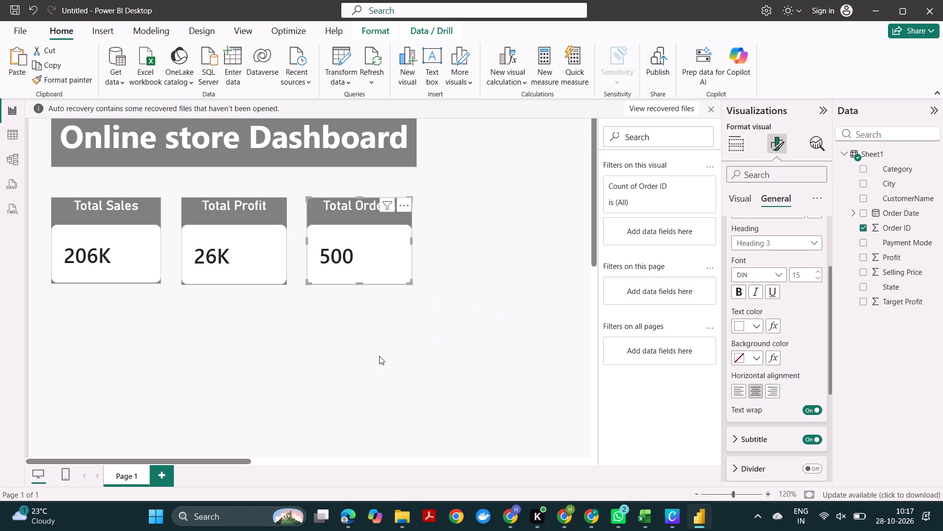
Set the horizontal alignment of the Total Orders card's subtitle to centre.
scroll(849, 377, down, 2)
scroll(750, 362, down, 2)
click(750, 365)
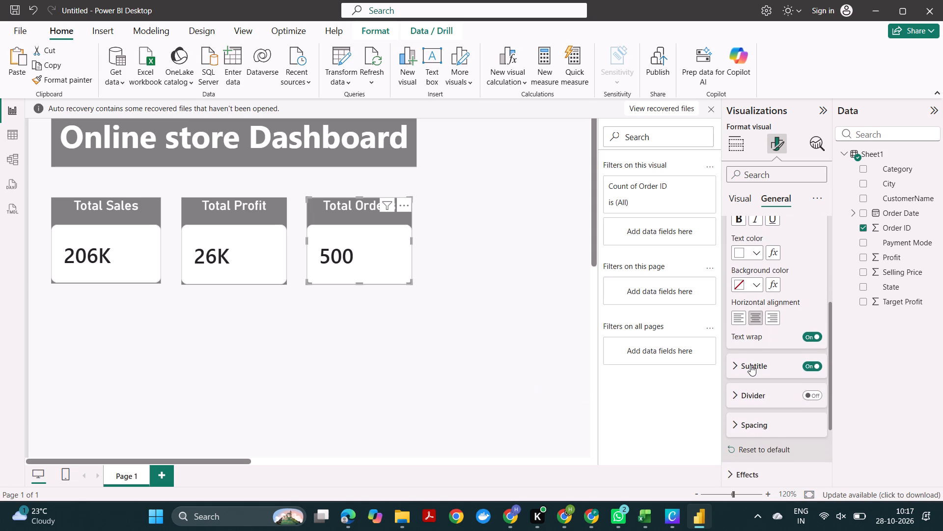
scroll(750, 365, down, 3)
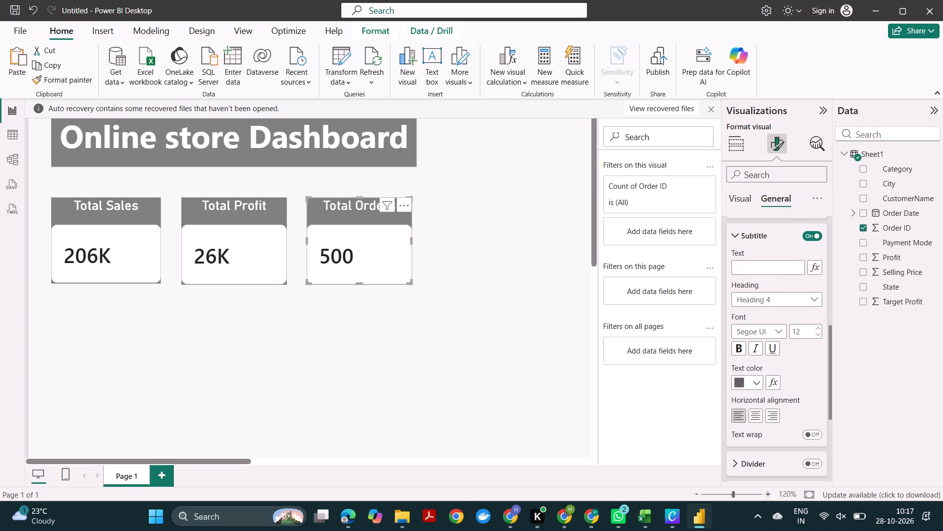
click(757, 415)
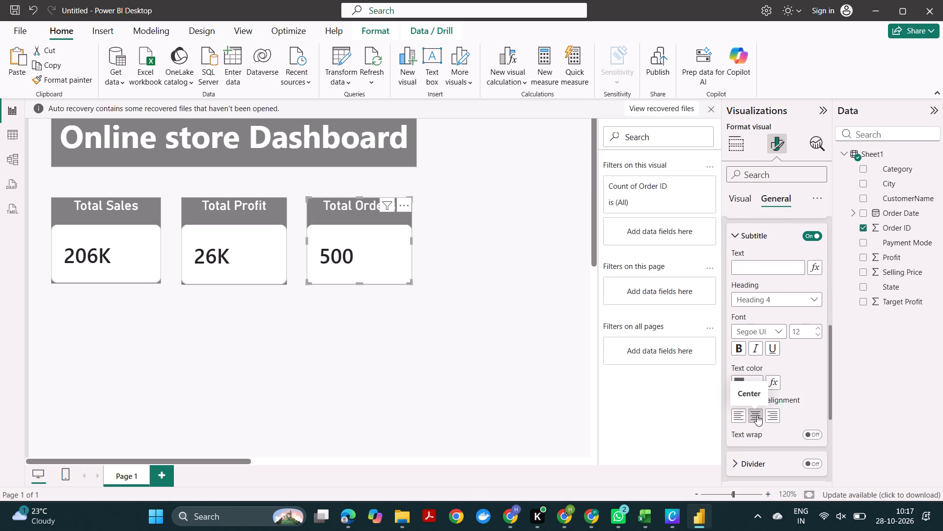
click(757, 415)
click(757, 415)
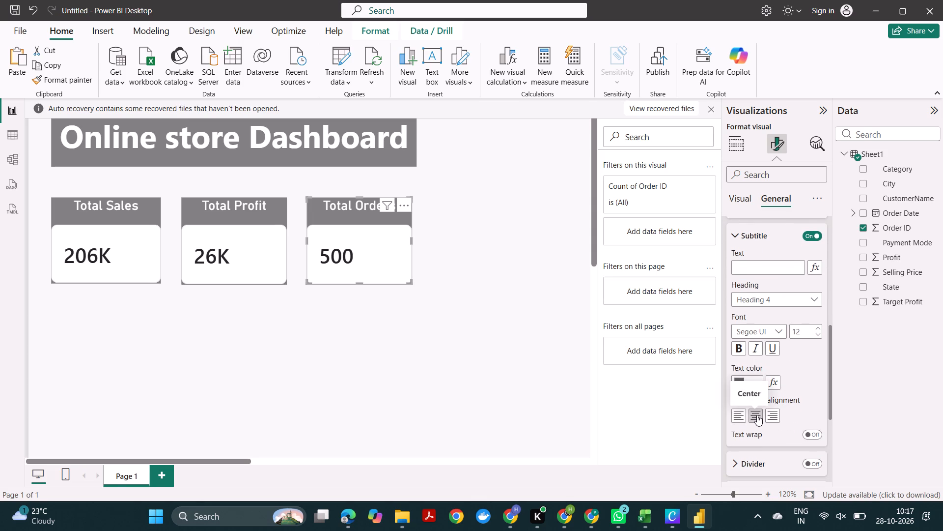
click(741, 413)
click(752, 412)
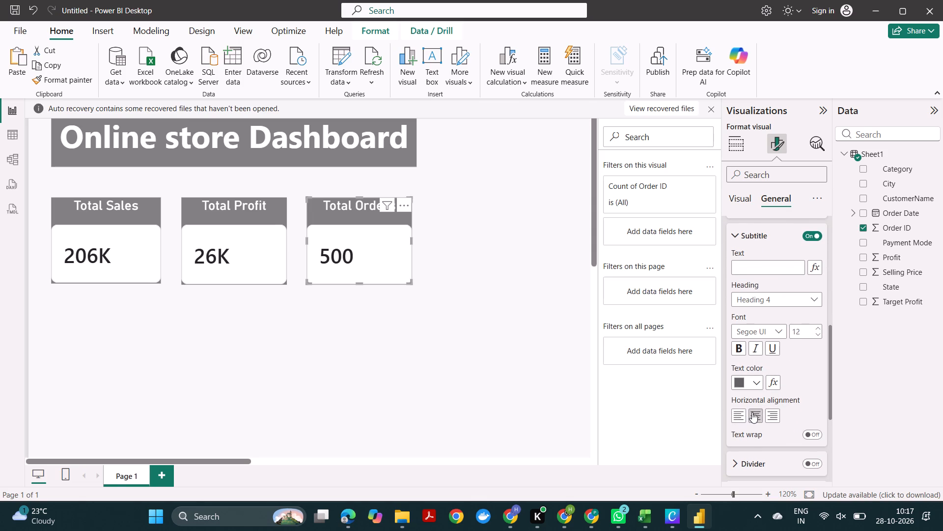
click(752, 412)
Examine the Total Orders card's general title, subtitle and spacing settings for a way to align its number.
scroll(752, 412, down, 2)
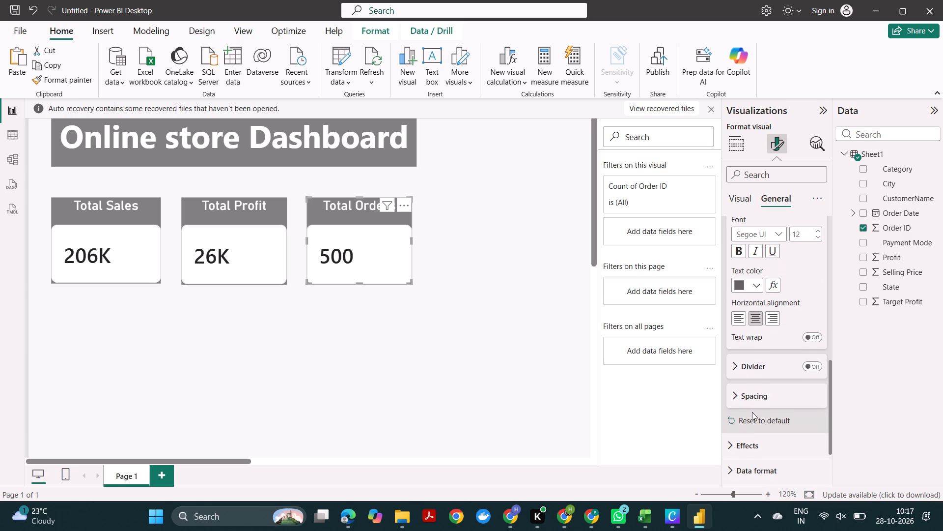
scroll(756, 400, down, 2)
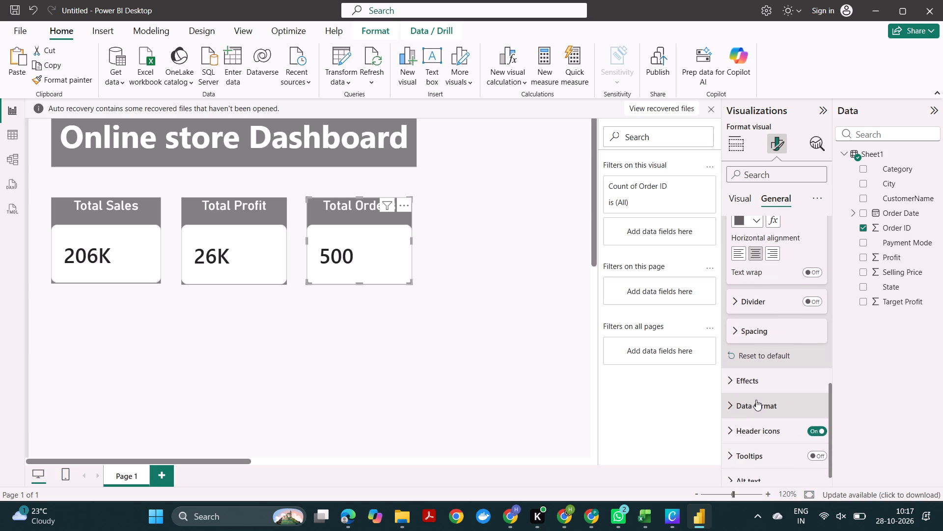
scroll(756, 400, down, 1)
scroll(756, 400, up, 3)
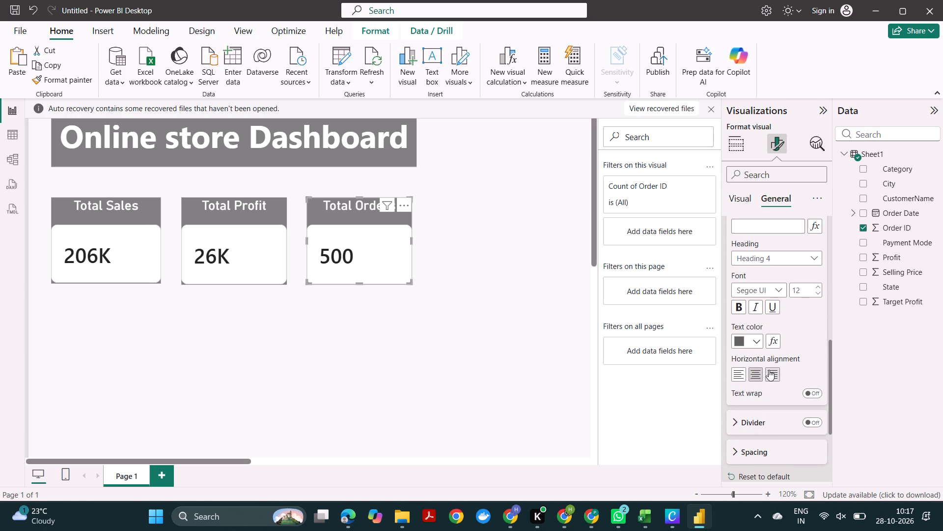
scroll(760, 344, up, 2)
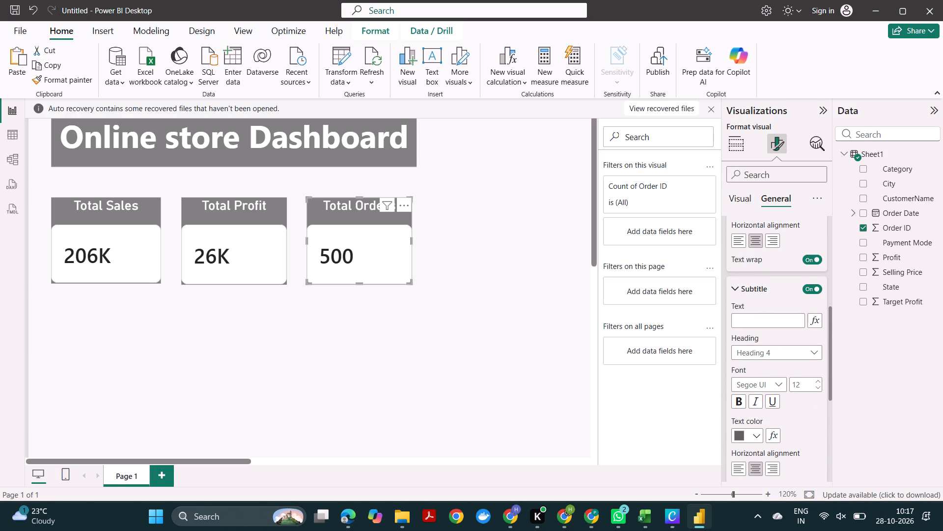
scroll(756, 342, down, 1)
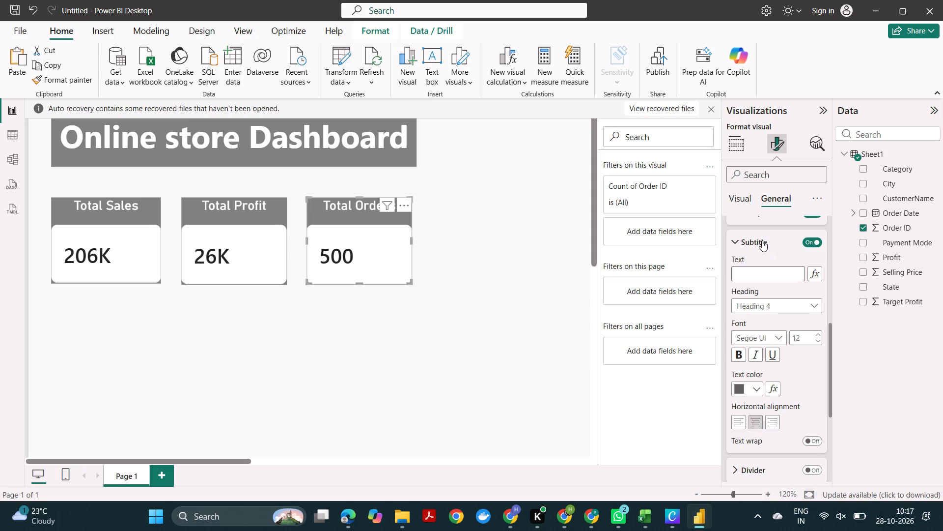
click(762, 240)
scroll(775, 282, up, 1)
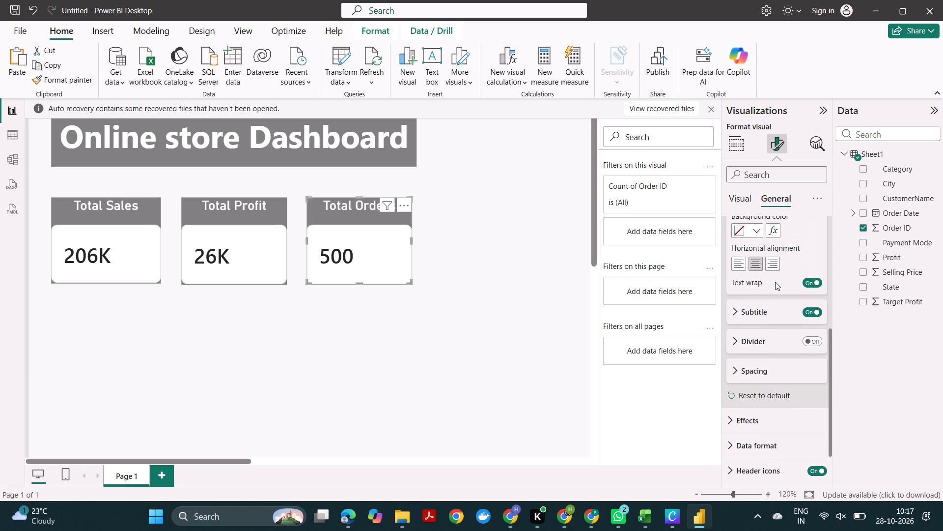
scroll(775, 282, up, 3)
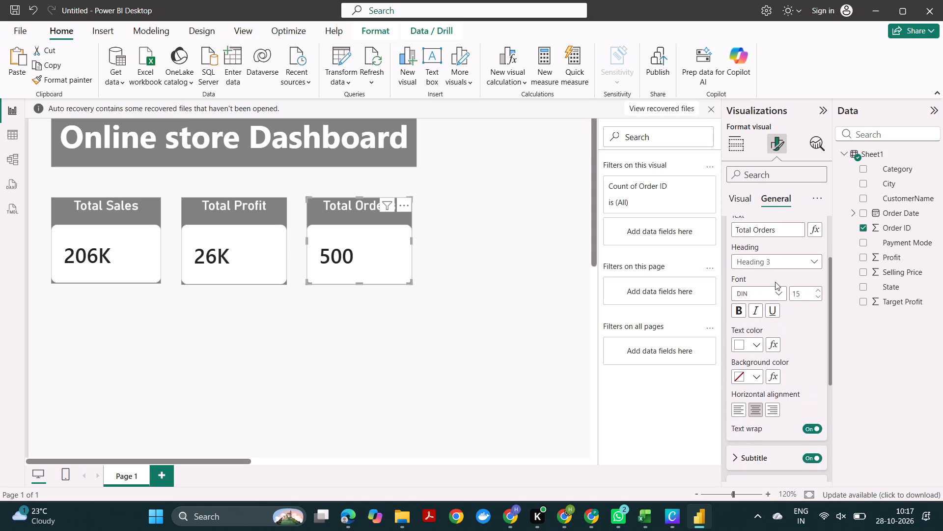
scroll(775, 282, up, 1)
click(759, 281)
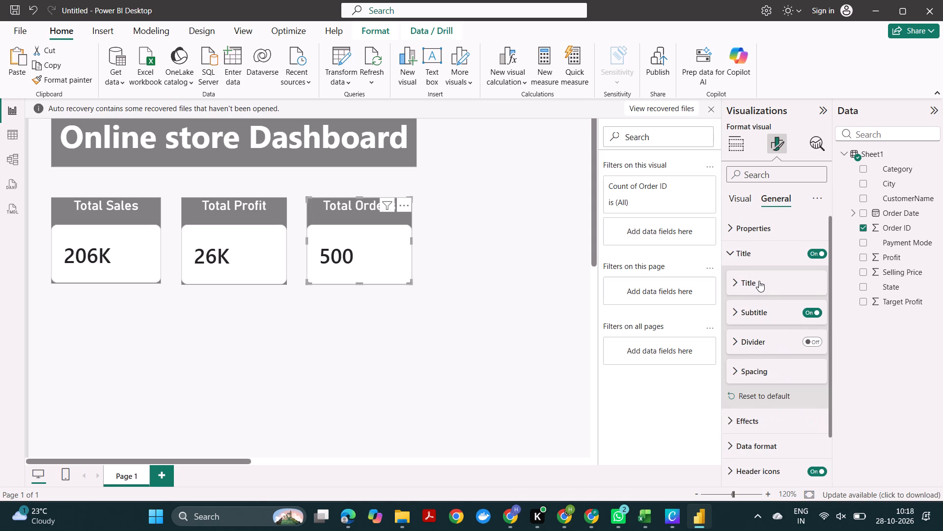
scroll(759, 281, down, 2)
scroll(759, 281, up, 1)
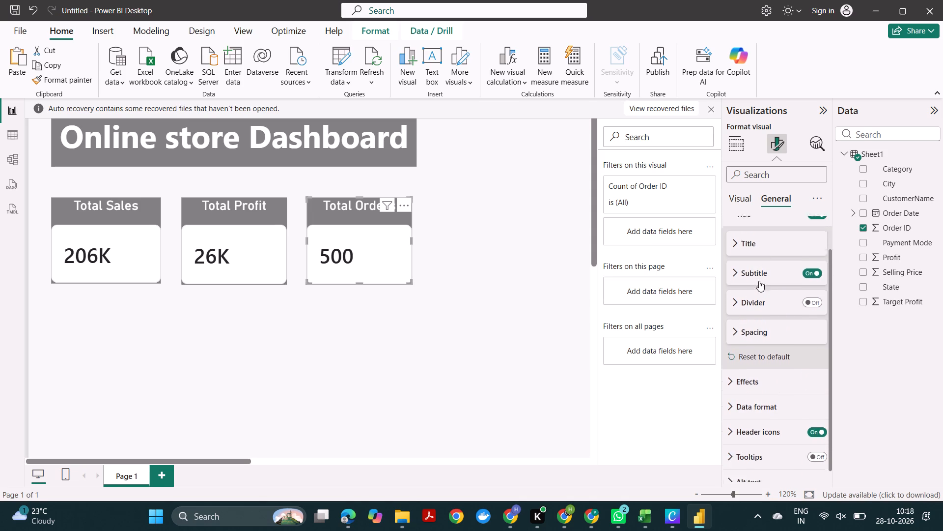
scroll(759, 281, up, 2)
Centre the callout value of the Total Orders card horizontally.
click(746, 199)
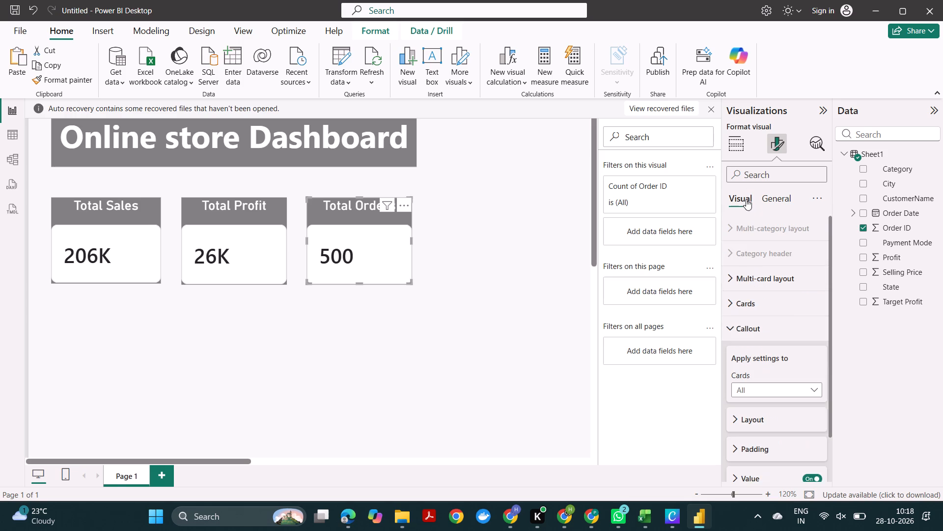
scroll(769, 312, down, 3)
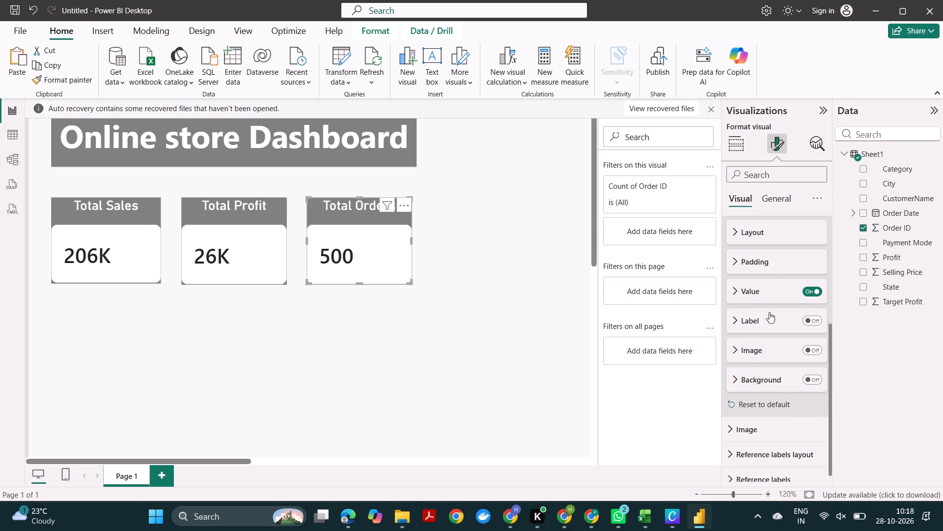
scroll(769, 312, down, 1)
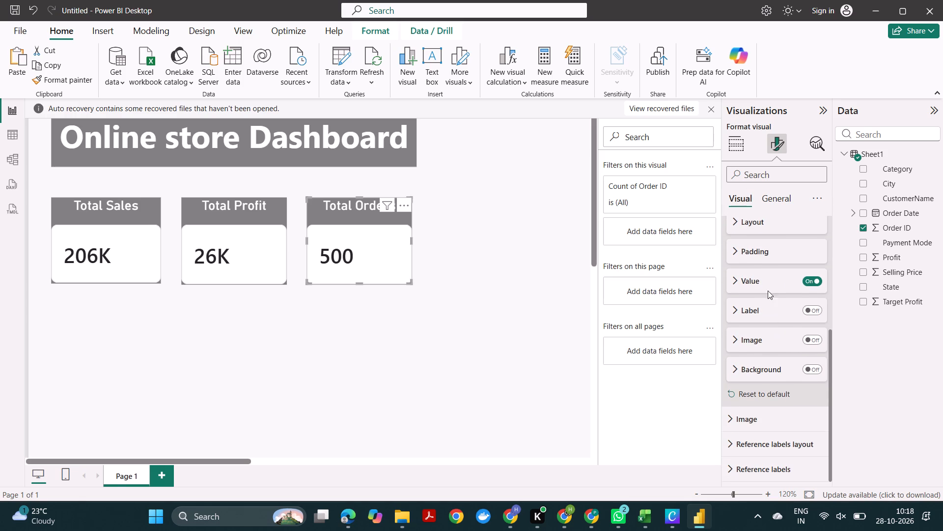
click(760, 280)
scroll(768, 324, down, 1)
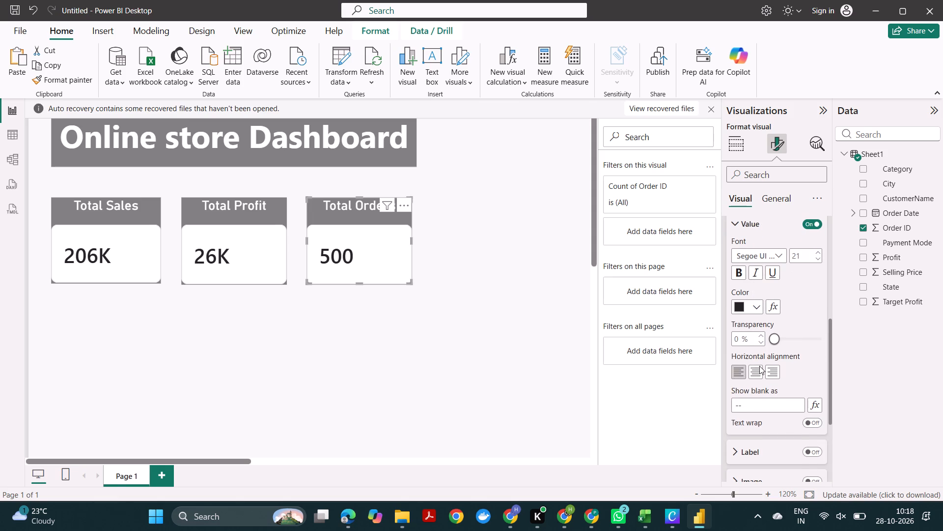
click(759, 372)
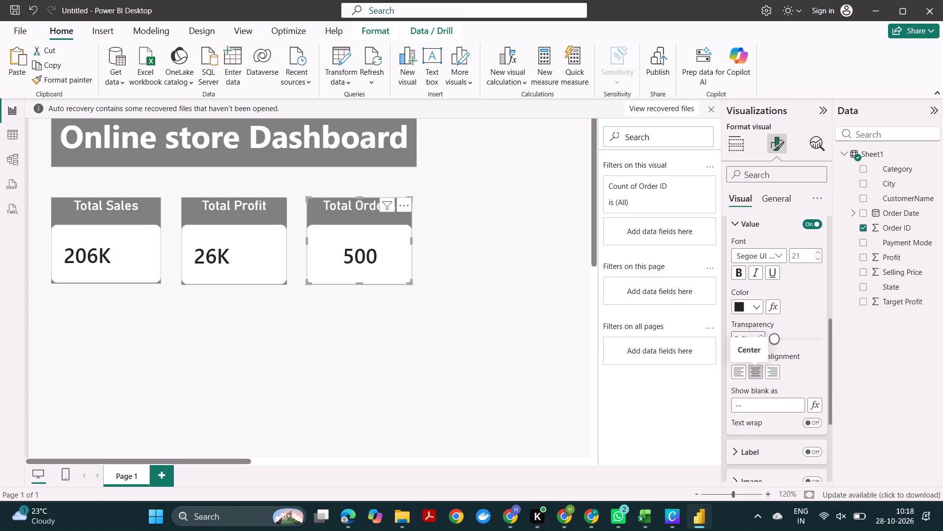
Centre the callout values of the Total Profit and Total Sales cards horizontally.
click(229, 237)
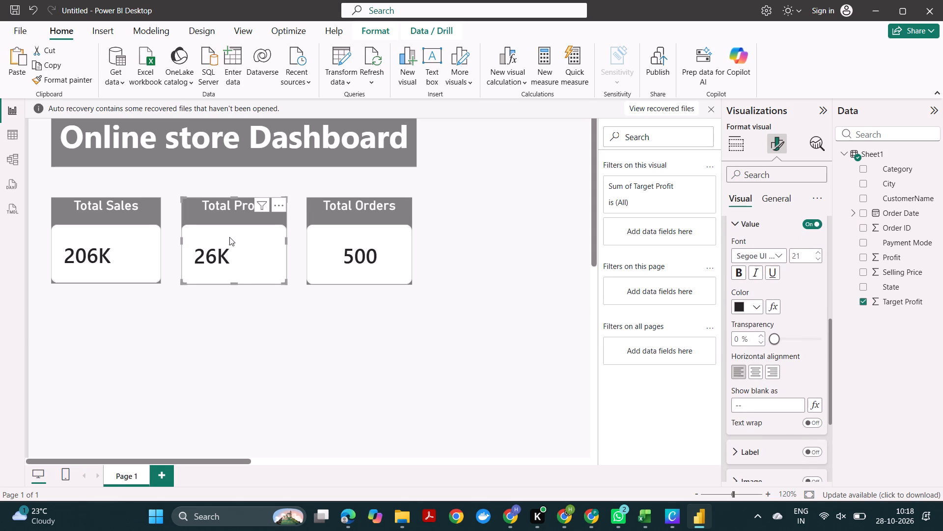
click(754, 375)
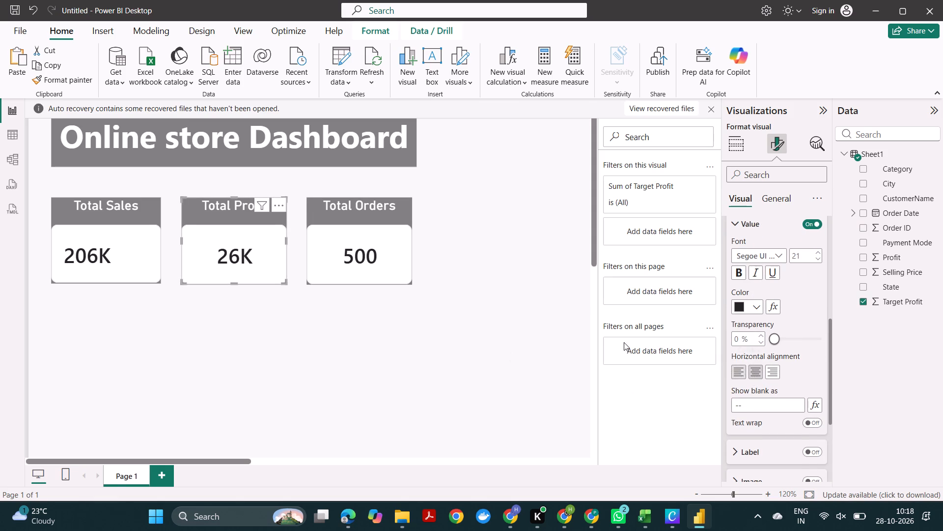
click(107, 235)
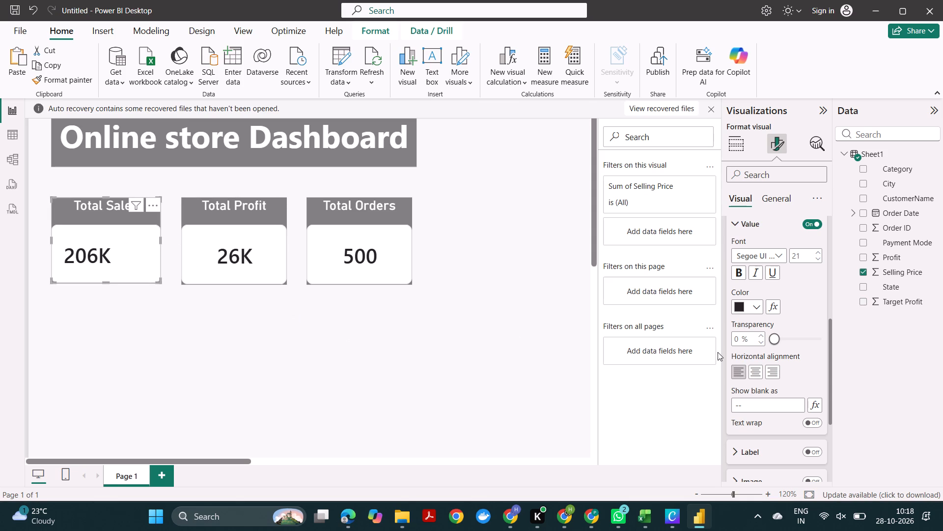
click(746, 368)
click(750, 368)
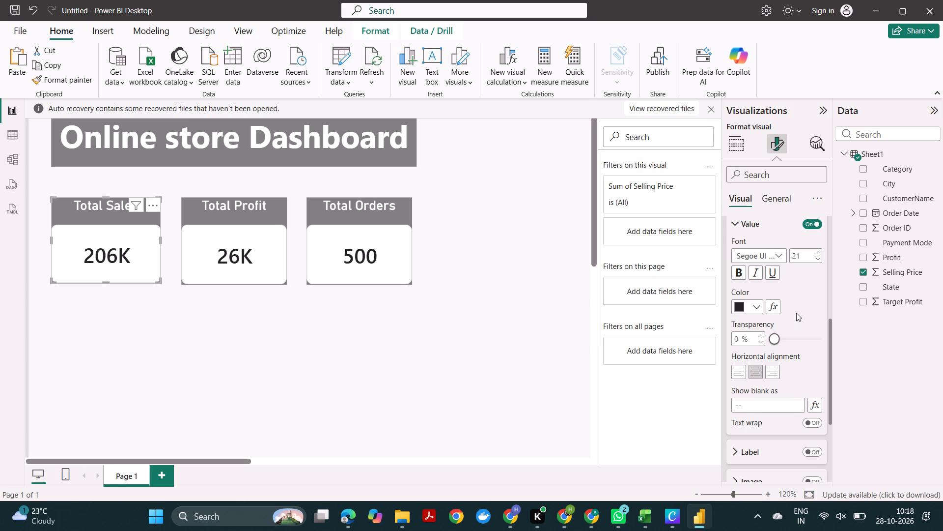
Set the font size of the Total Sales card's callout value to 23.
scroll(796, 313, down, 1)
scroll(796, 313, up, 1)
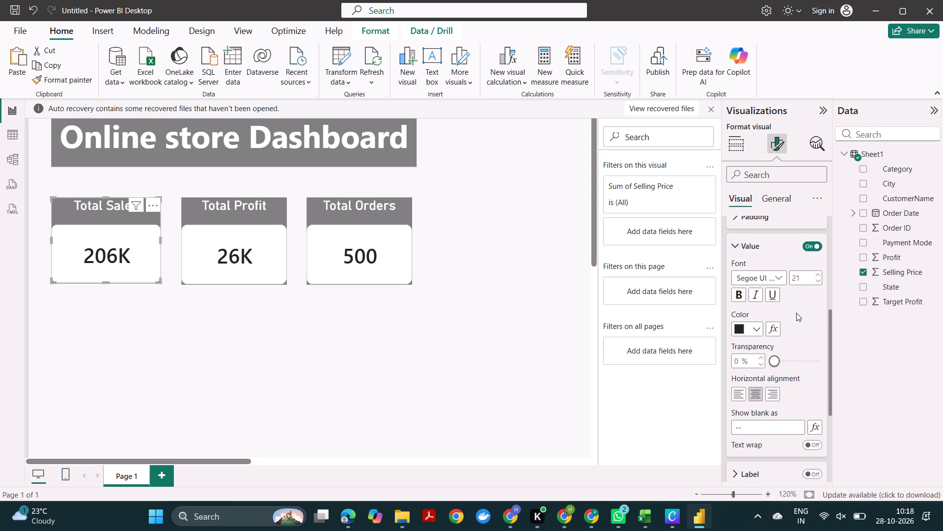
scroll(796, 313, up, 1)
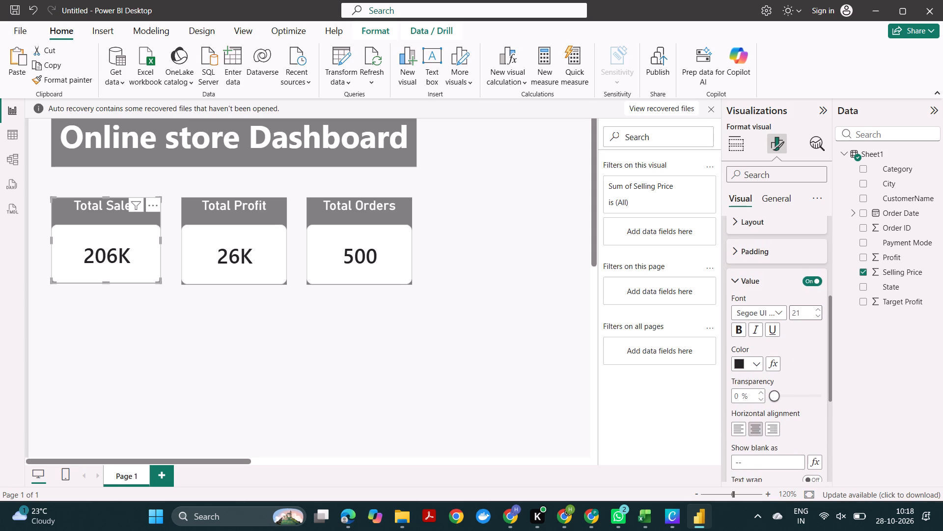
click(817, 308)
click(817, 308)
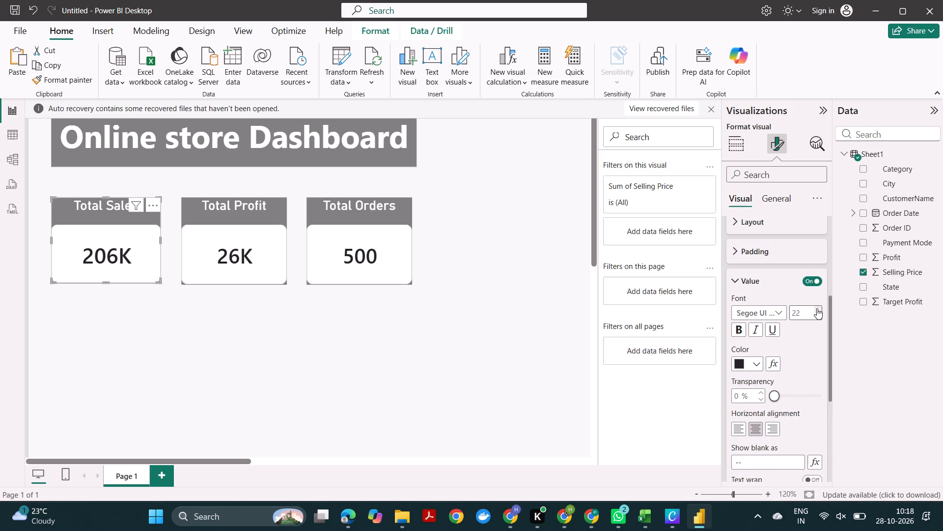
click(817, 308)
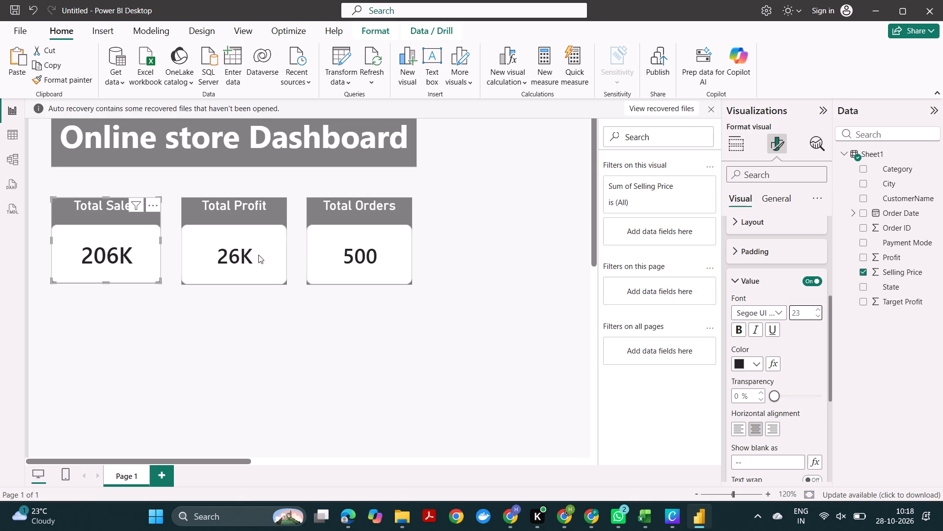
Set the font size of the Total Profit card's callout value to 23.
click(243, 255)
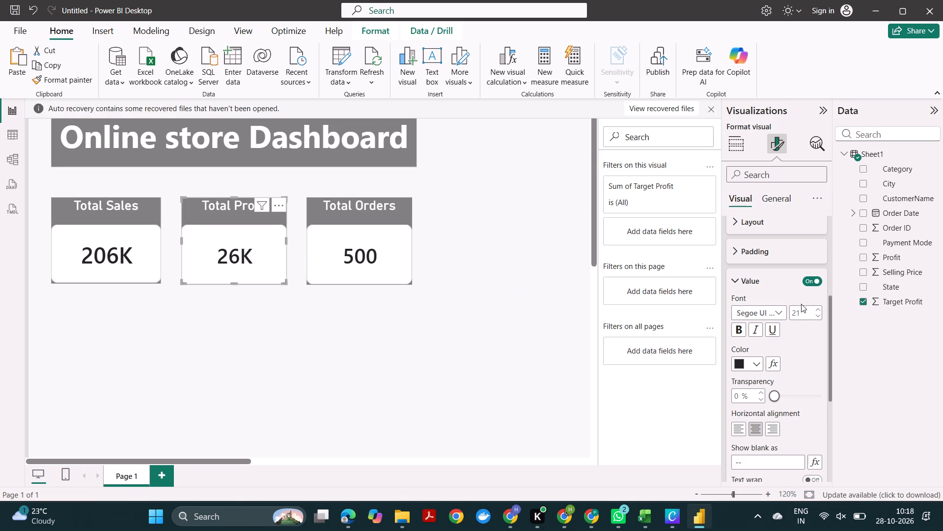
click(816, 305)
click(818, 306)
click(818, 306)
Set the font size of the Total Orders card's callout value to 23.
click(340, 251)
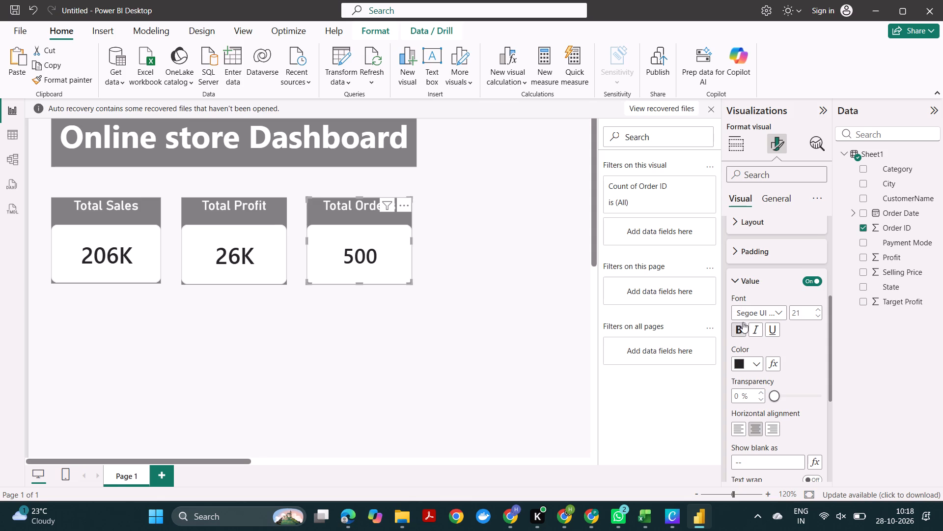
click(819, 307)
click(819, 307)
click(359, 320)
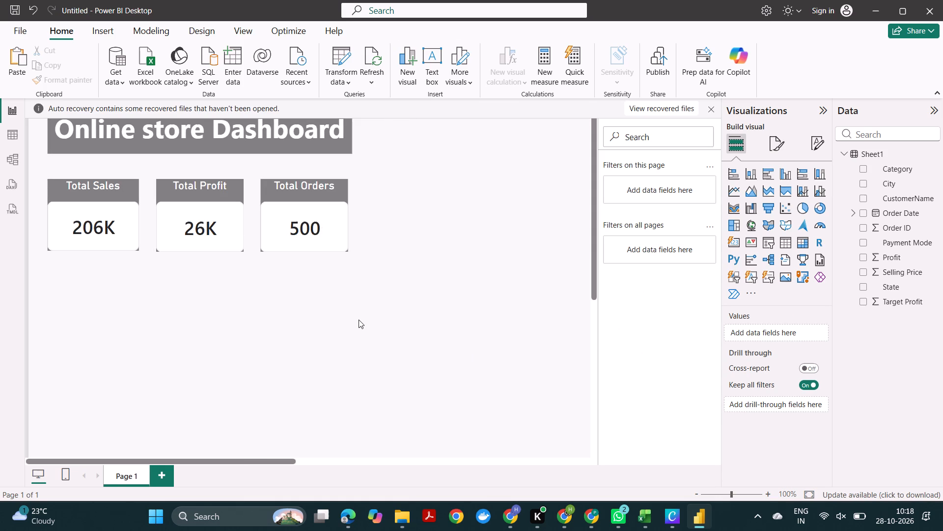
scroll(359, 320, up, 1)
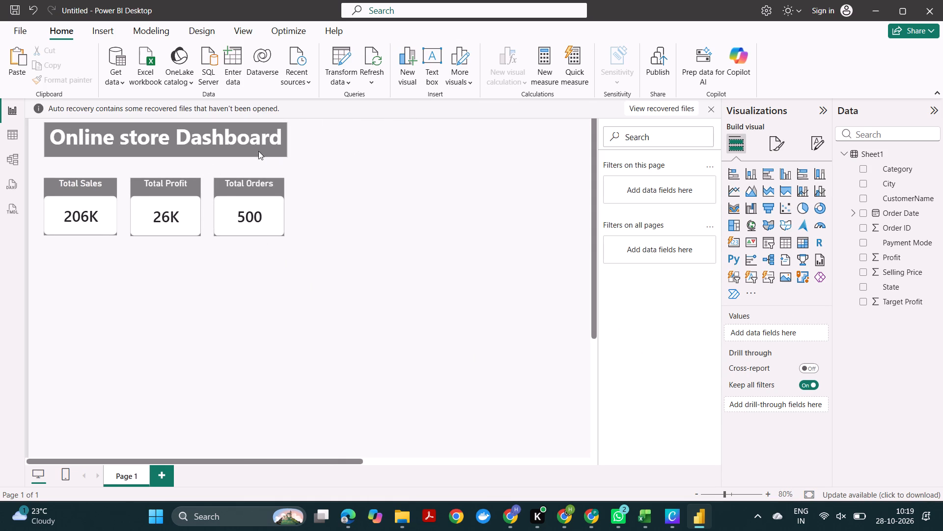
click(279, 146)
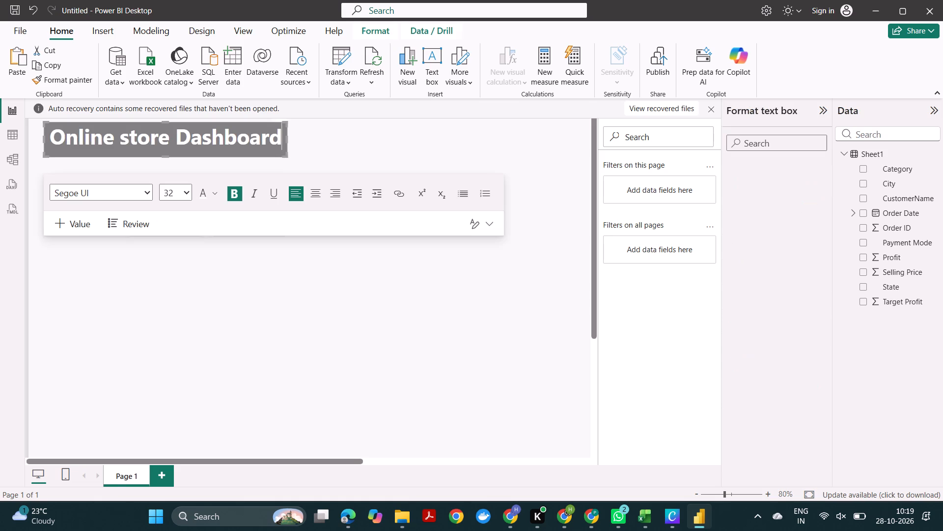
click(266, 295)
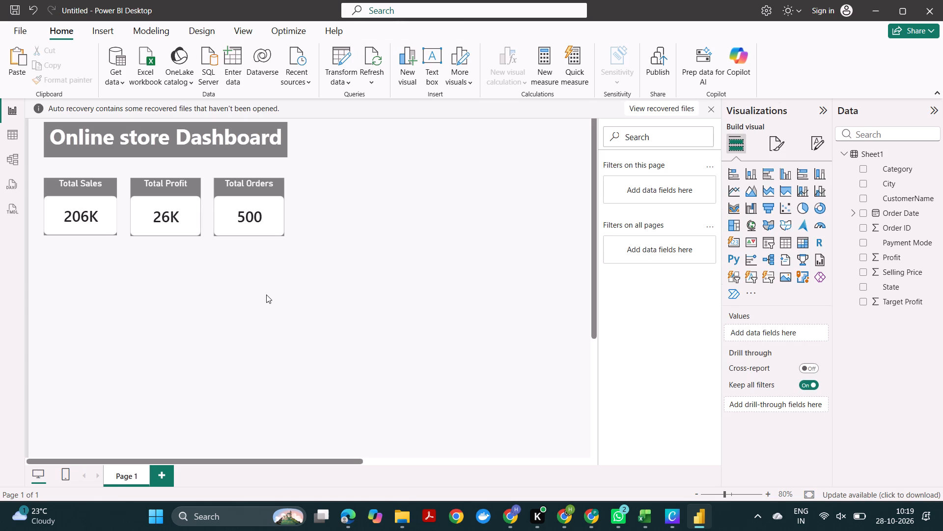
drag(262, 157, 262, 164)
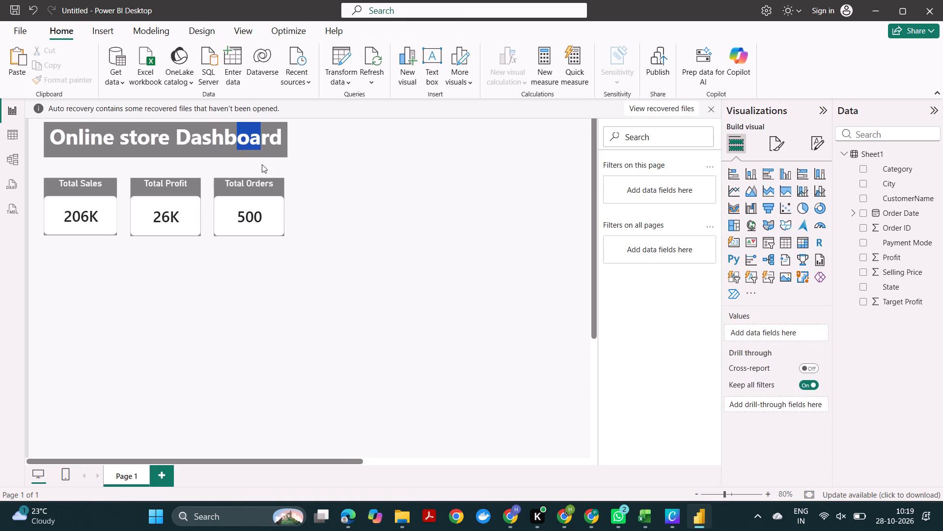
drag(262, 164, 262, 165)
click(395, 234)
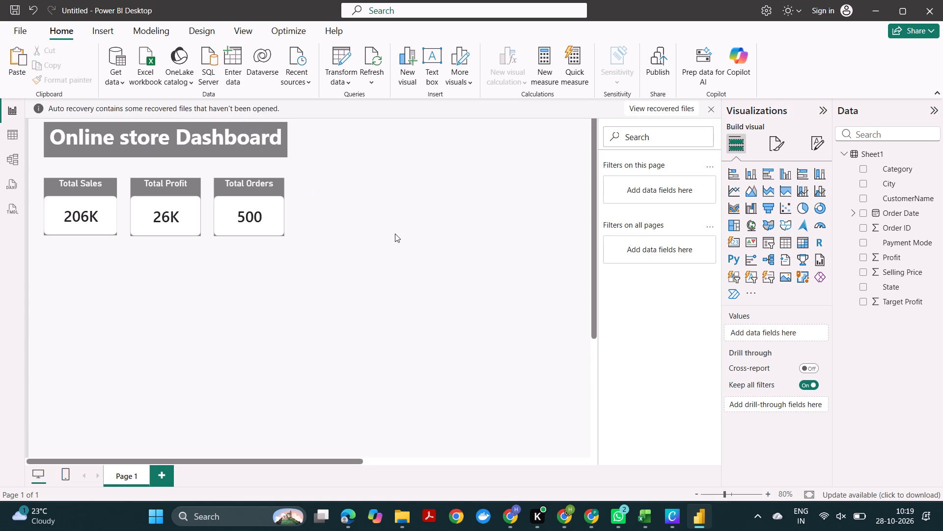
Move the Total Sales, Total Profit and Total Orders cards up closer to the heading, aligning Total Orders with the heading's right edge.
drag(80, 203, 80, 194)
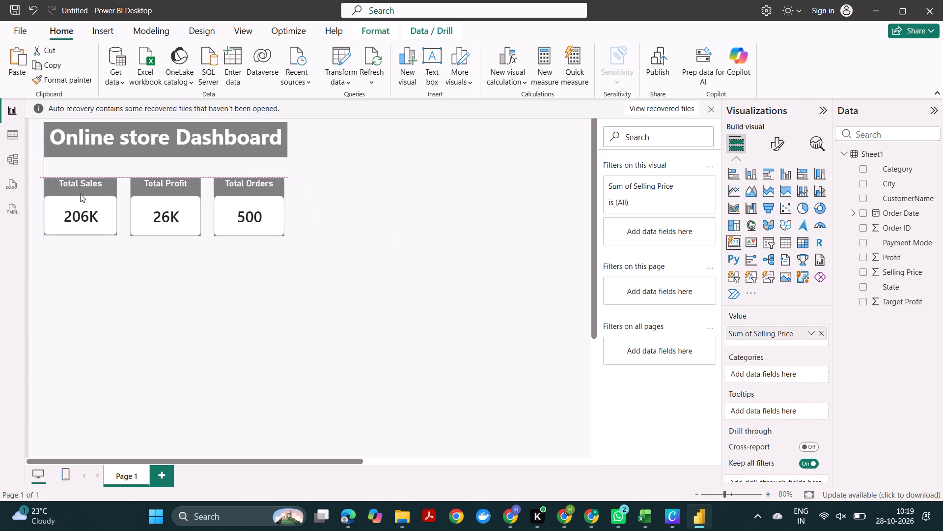
drag(80, 194, 81, 193)
drag(155, 211, 155, 203)
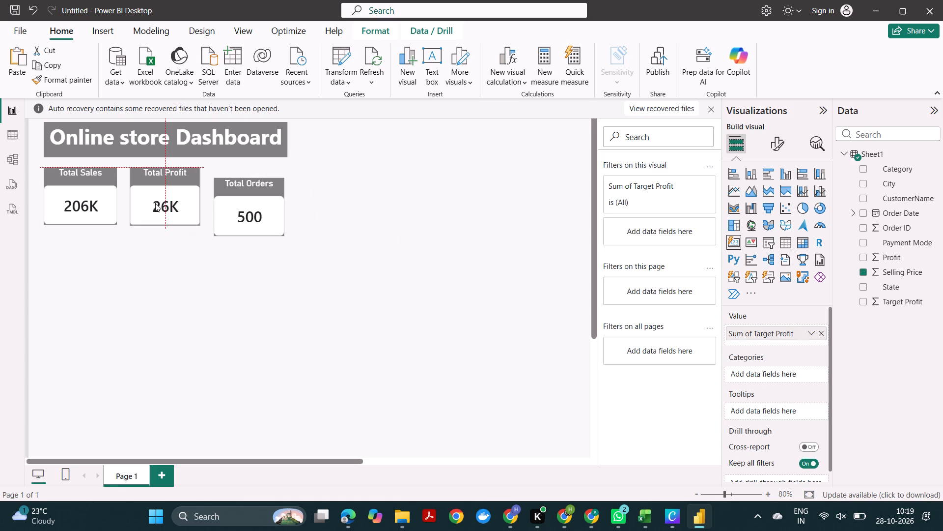
drag(155, 203, 155, 201)
drag(228, 224, 228, 215)
click(323, 295)
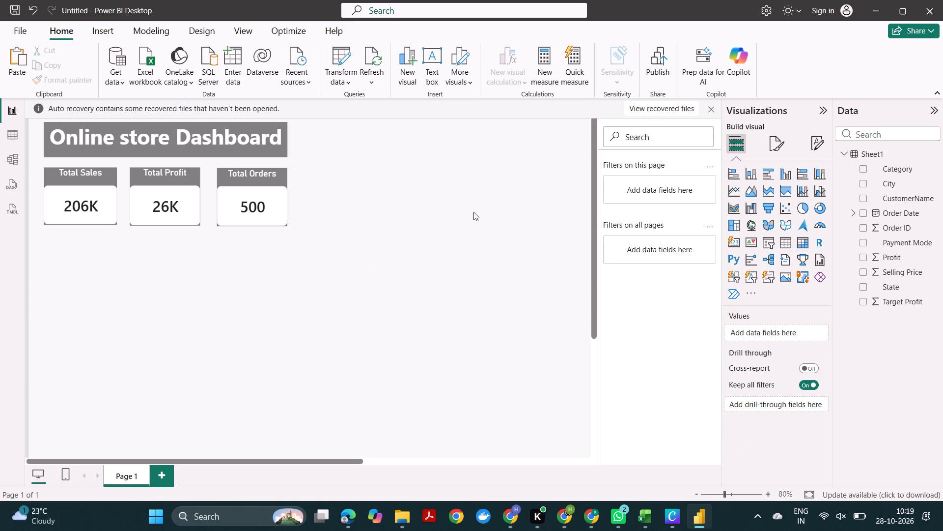
Insert an empty line and clustered column chart below the Total Sales card.
click(306, 330)
click(819, 192)
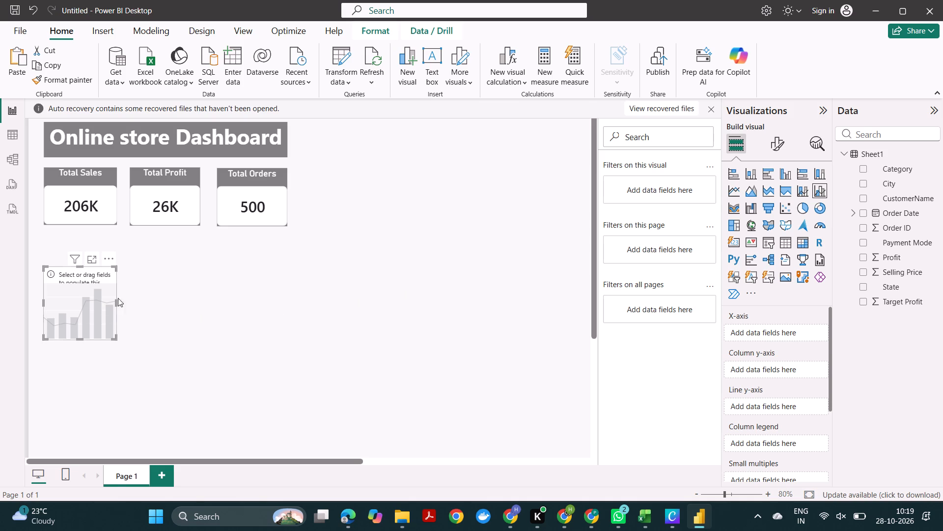
Enlarge the empty chart, widening it to just past the middle of the Total Profit card and extending its bottom edge downward.
drag(114, 303, 119, 303)
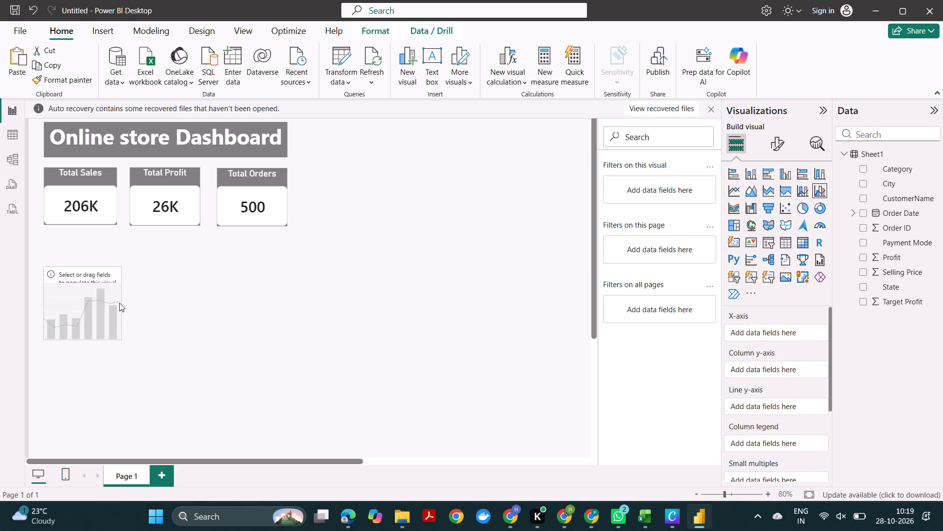
drag(119, 303, 139, 311)
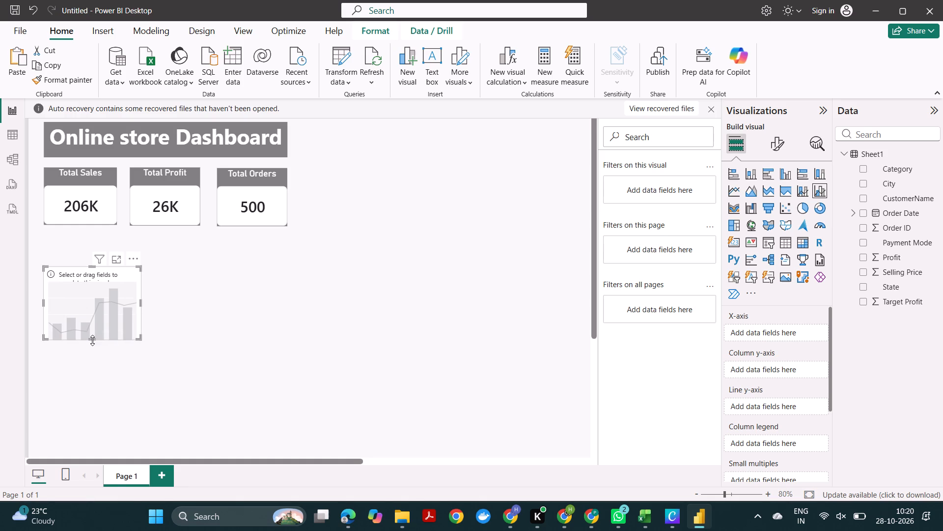
drag(92, 341, 90, 361)
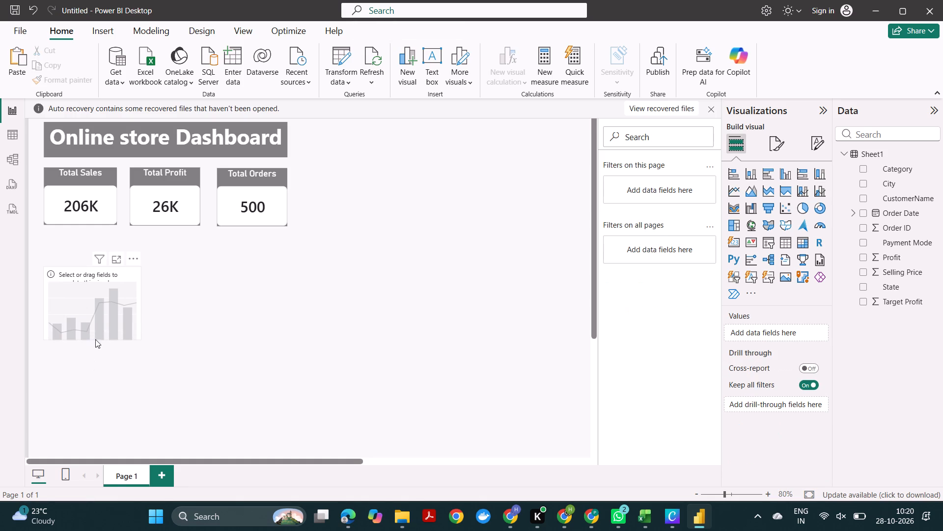
click(100, 323)
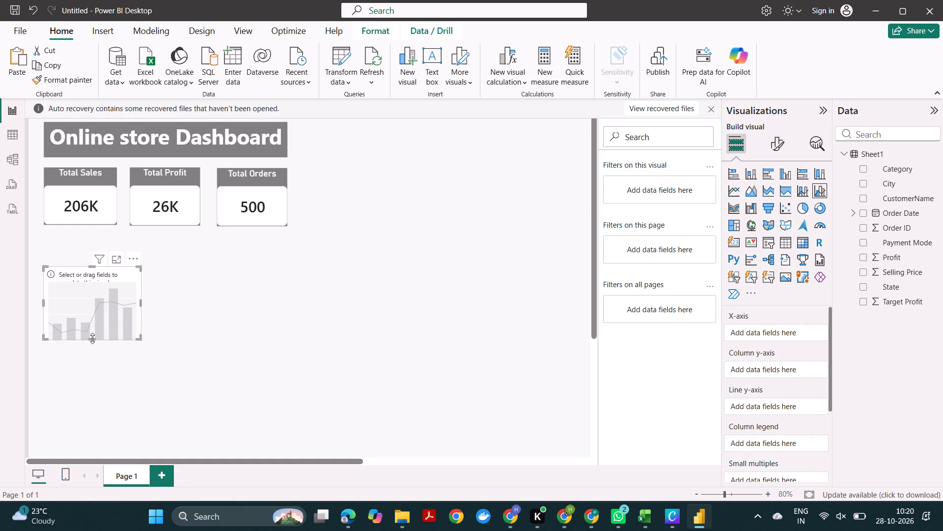
drag(92, 338, 98, 364)
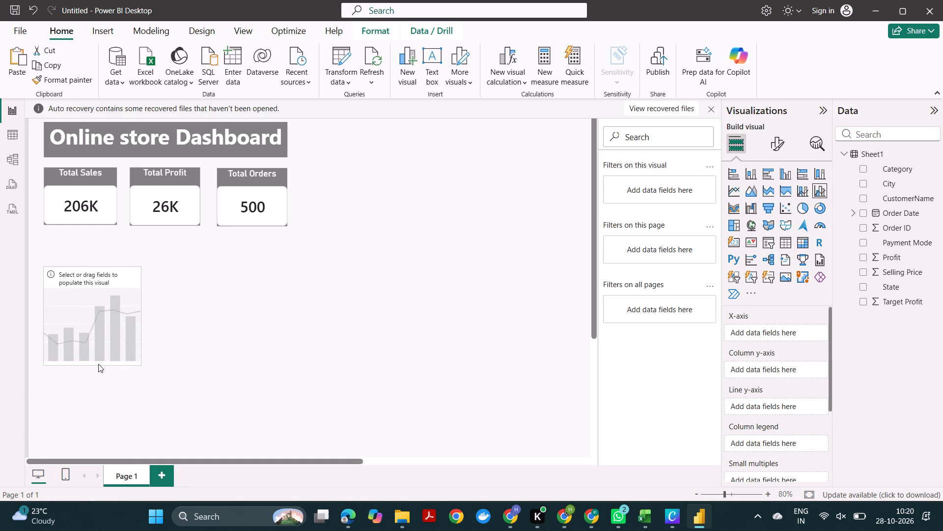
drag(98, 364, 98, 368)
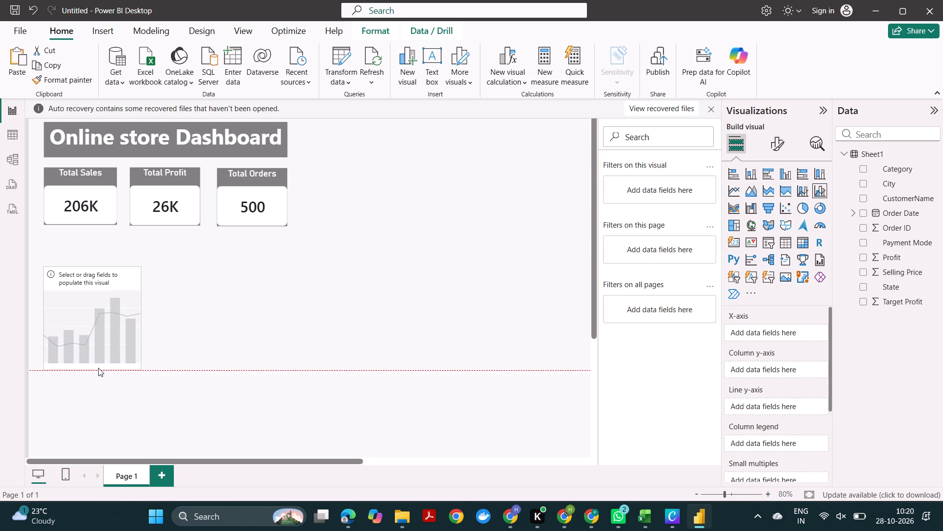
drag(98, 368, 102, 359)
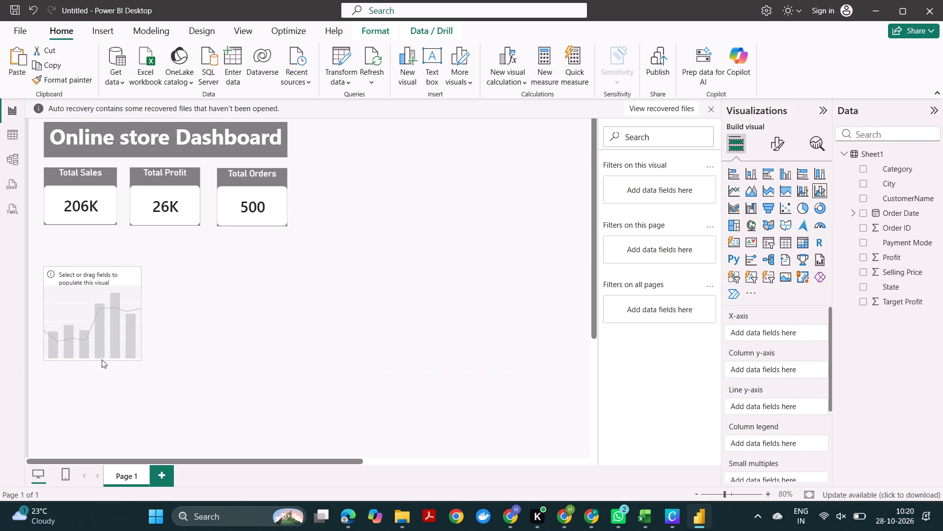
drag(102, 359, 102, 363)
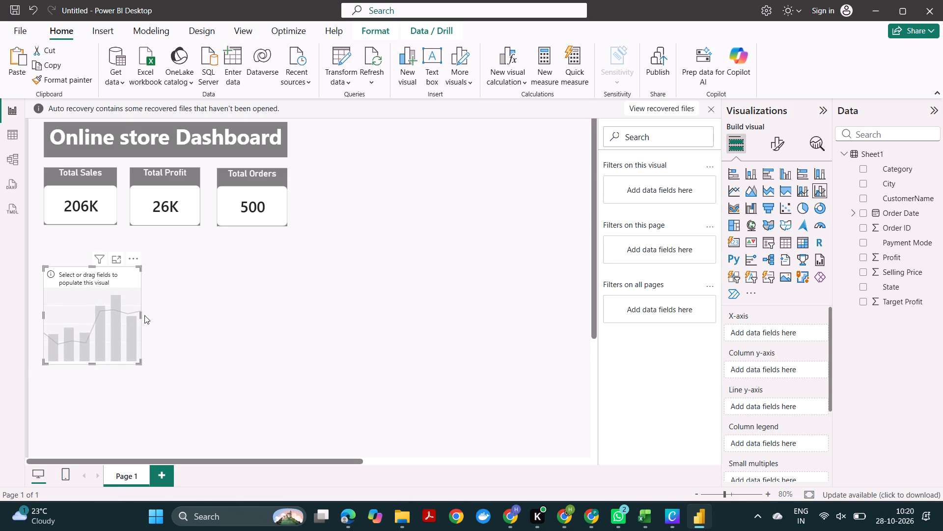
drag(141, 316, 172, 314)
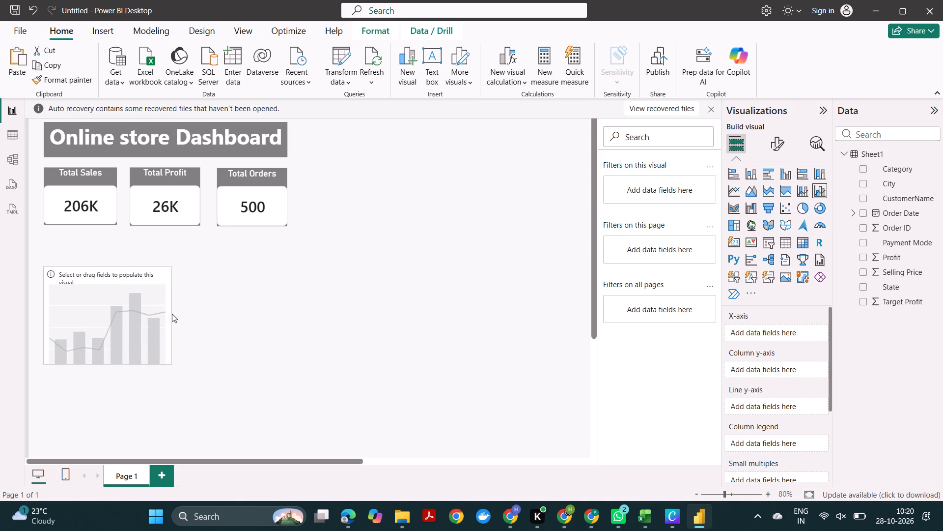
drag(172, 314, 177, 314)
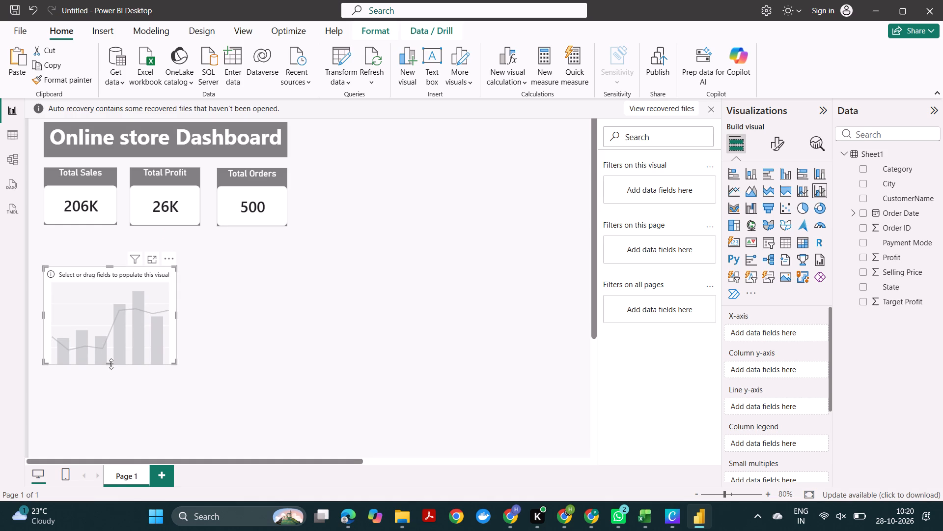
click(111, 364)
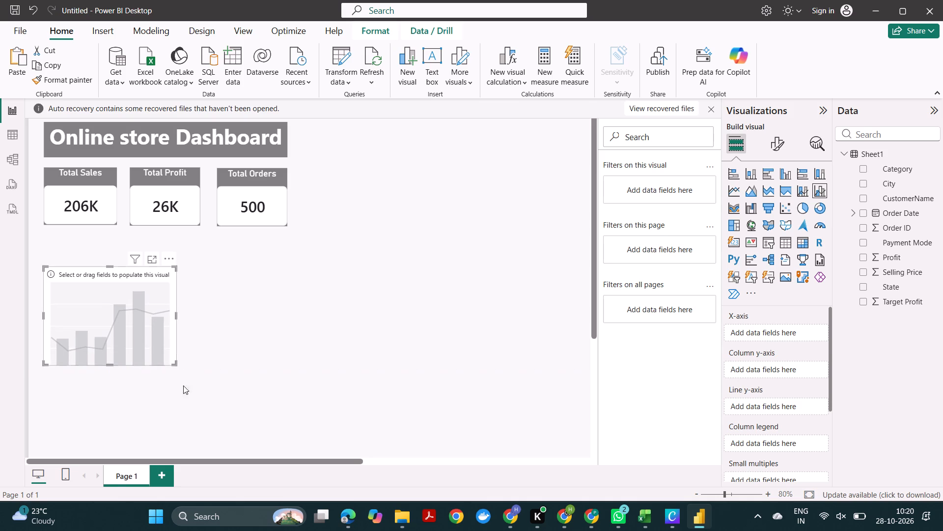
click(236, 402)
click(122, 317)
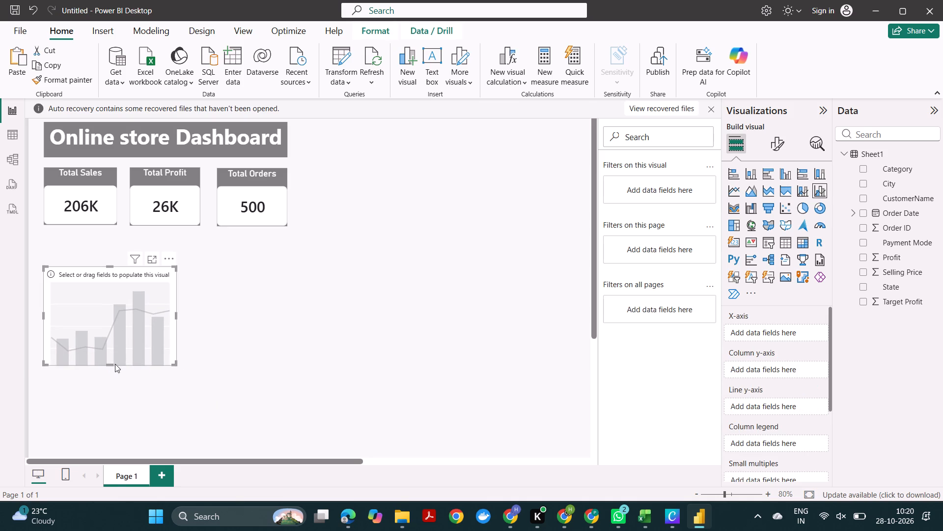
click(111, 366)
click(111, 363)
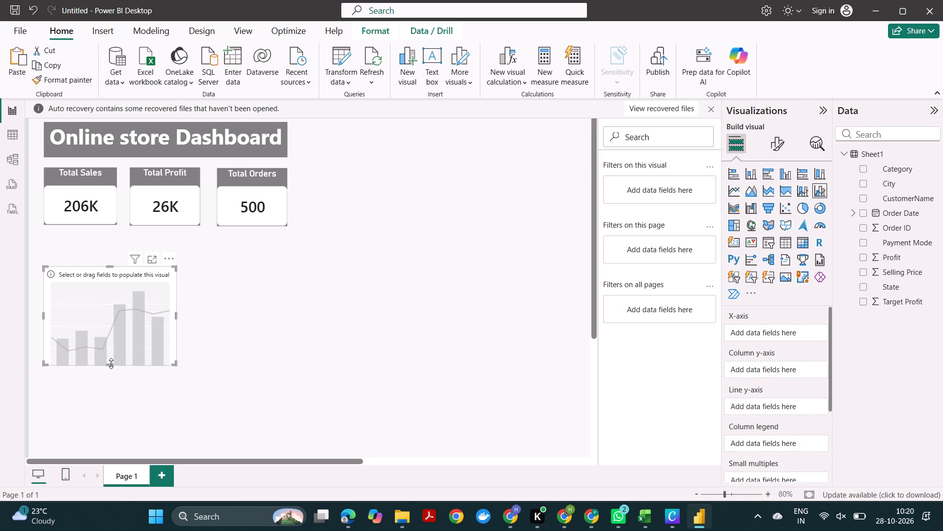
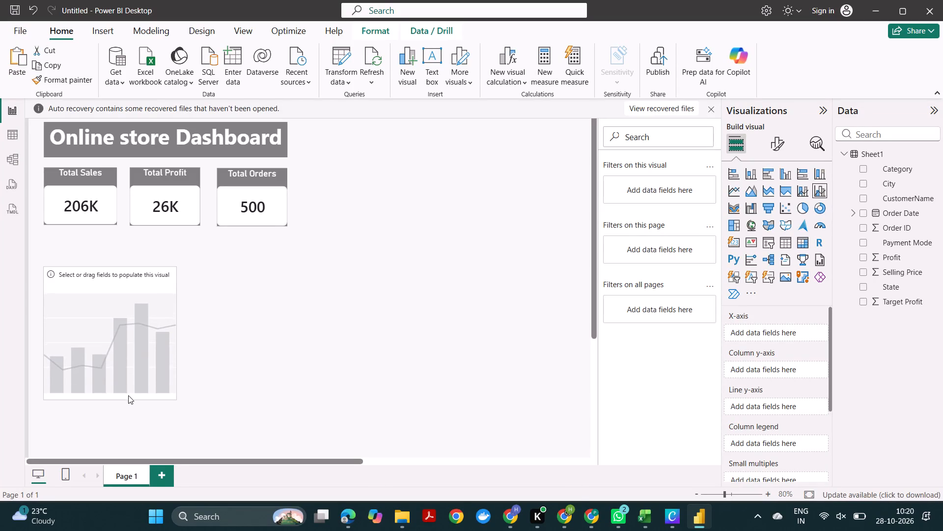
Deselect the empty line and clustered column chart so that no visual on the report page is selected.
click(289, 372)
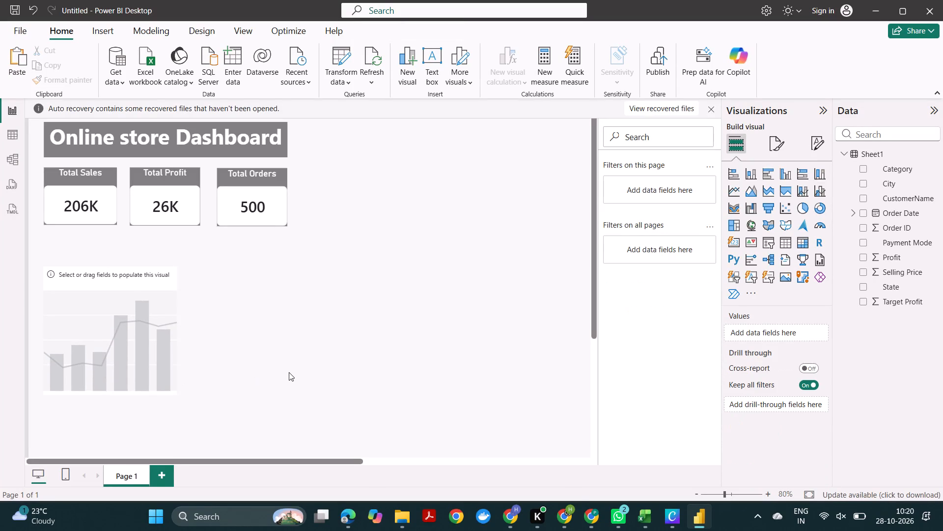
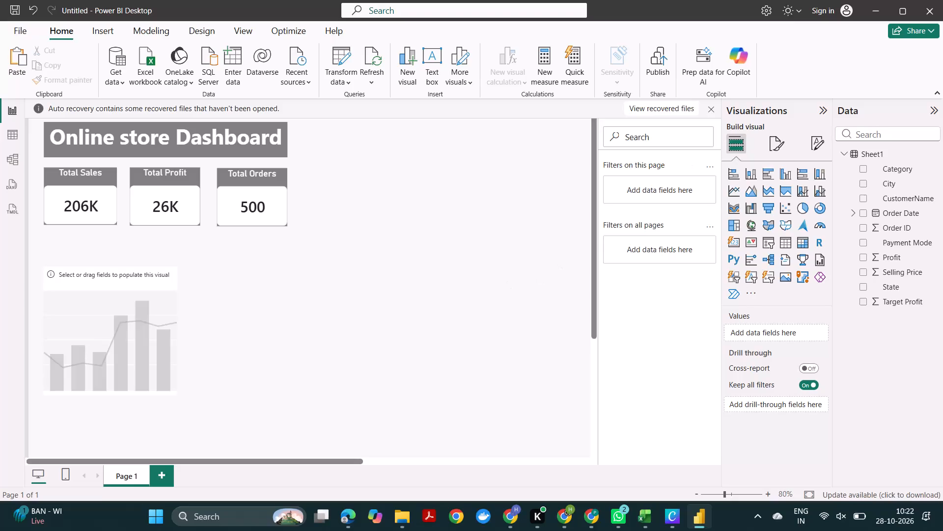
Expand the Order Date field and its Date Hierarchy in Sheet1 down to the Year, Quarter, Month and Day levels.
click(934, 108)
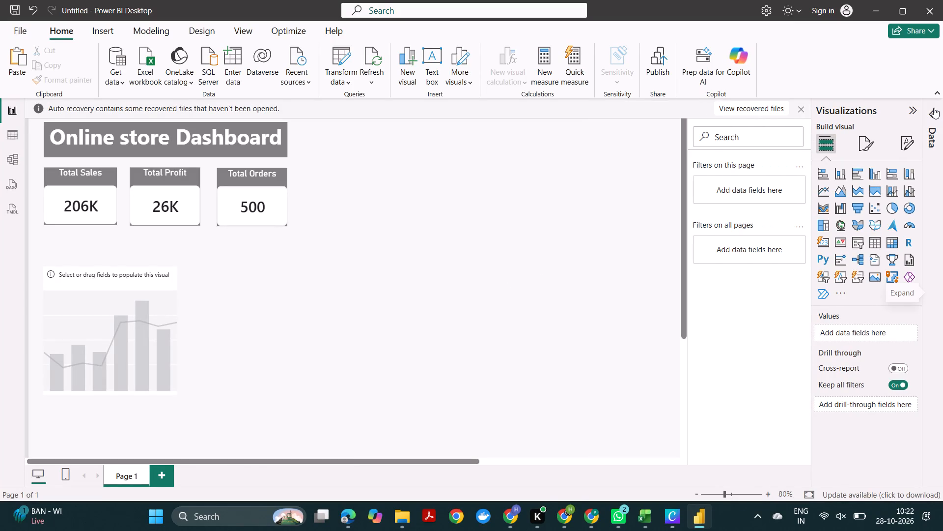
click(932, 109)
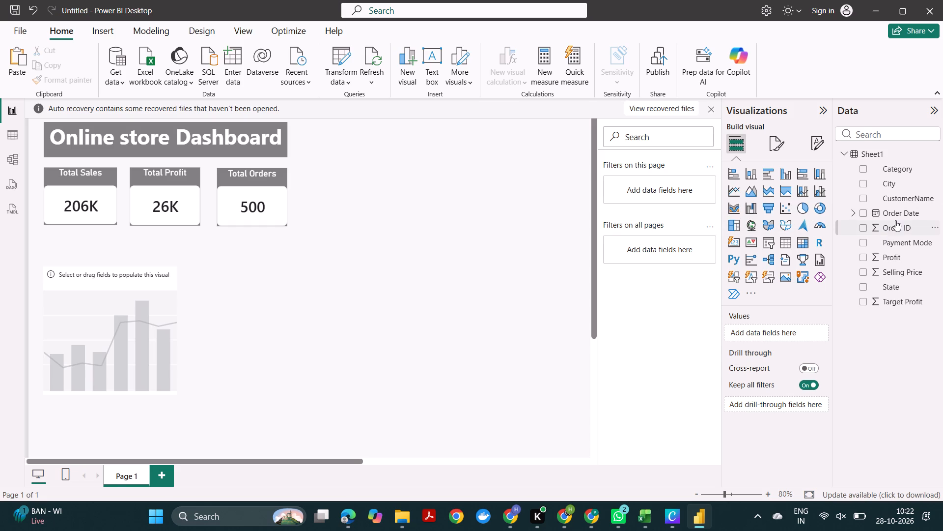
click(854, 213)
click(860, 226)
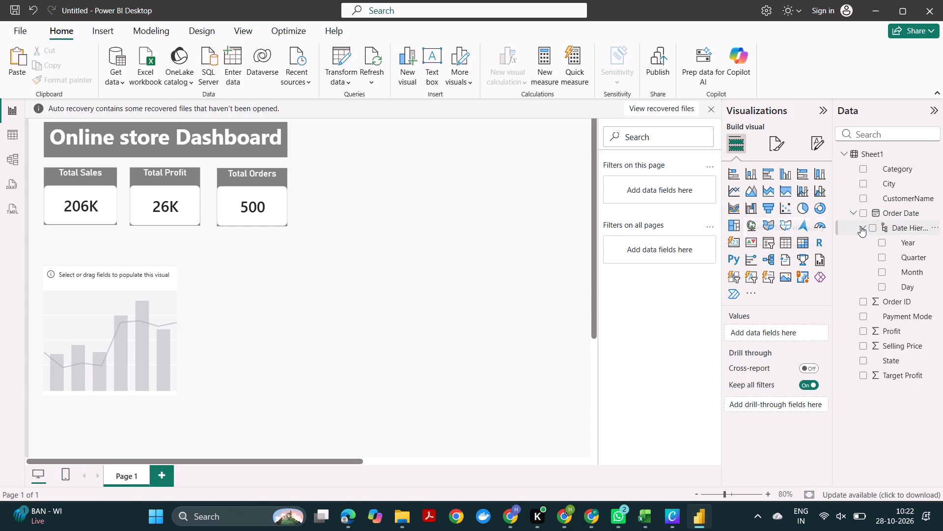
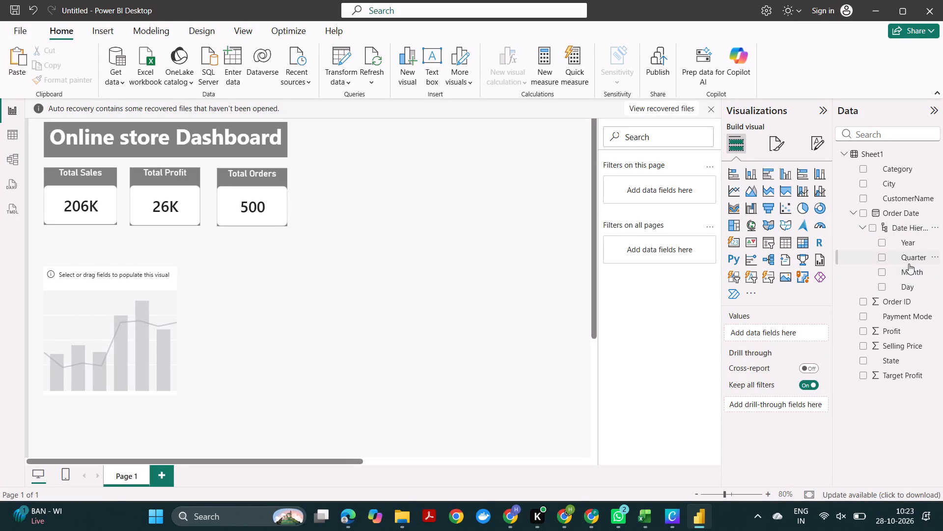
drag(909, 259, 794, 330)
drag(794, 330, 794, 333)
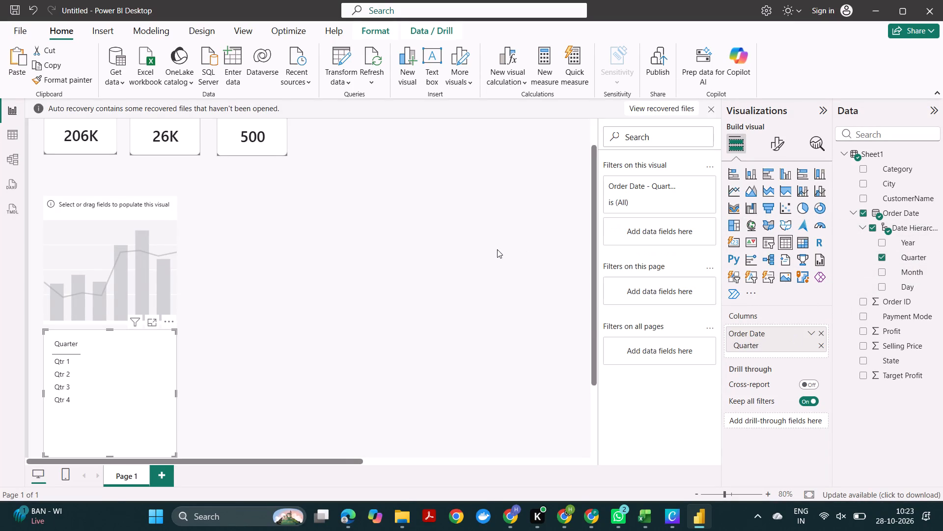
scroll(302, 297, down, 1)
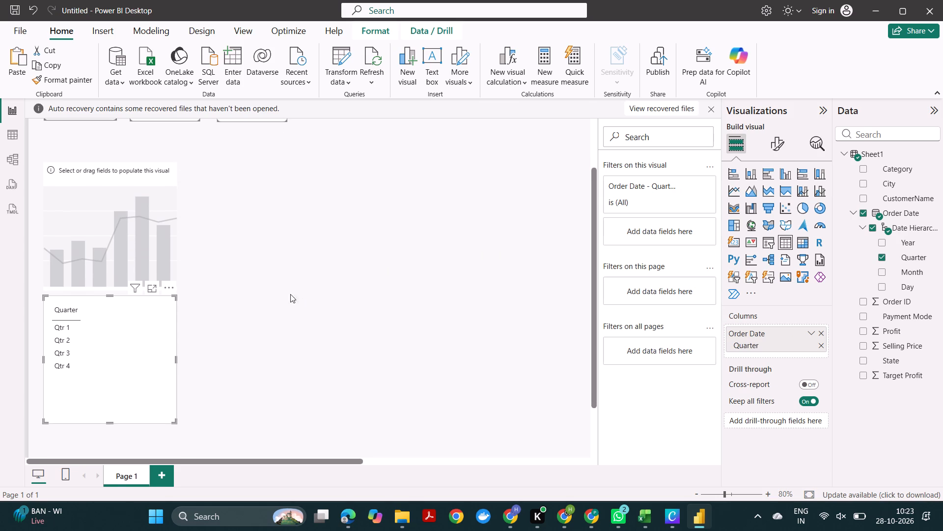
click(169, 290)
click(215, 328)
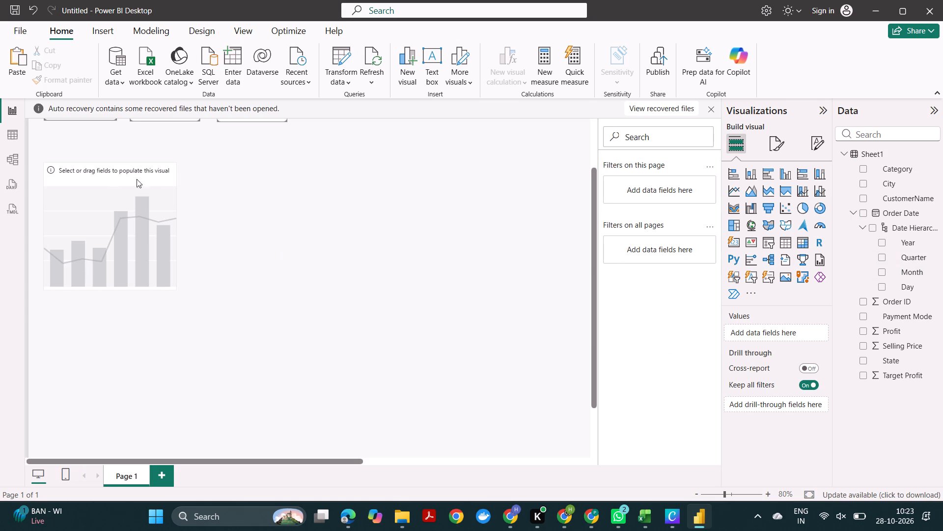
Replace the empty chart placeholder with a new line and clustered column chart and nudge it slightly lower below the cards.
click(171, 153)
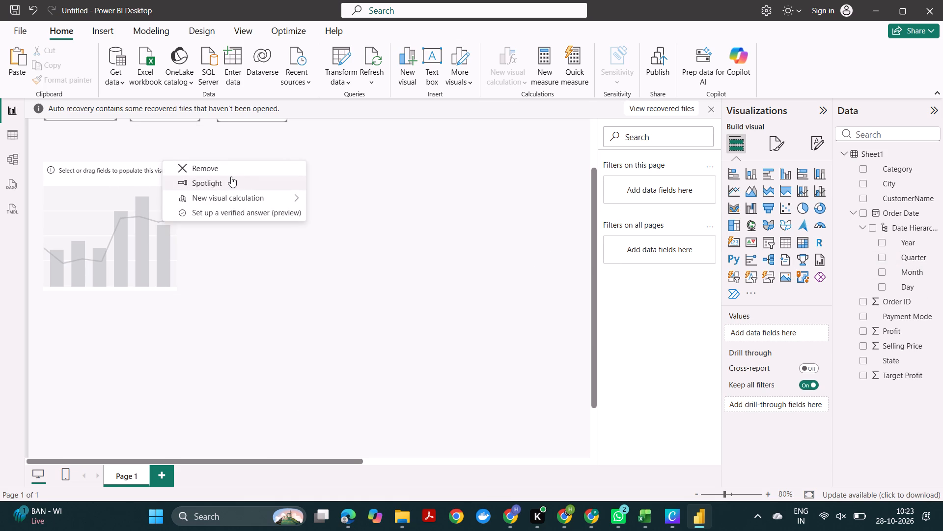
click(229, 174)
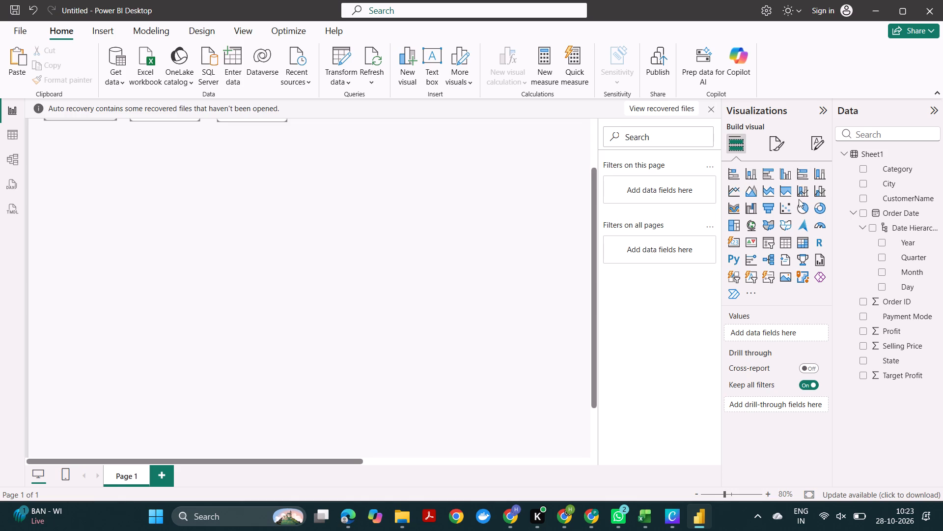
click(801, 196)
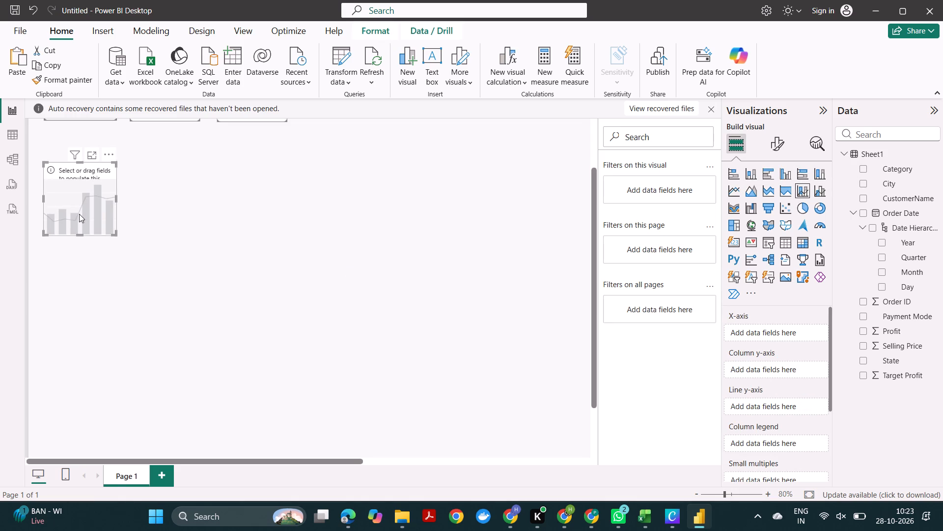
drag(79, 214, 83, 220)
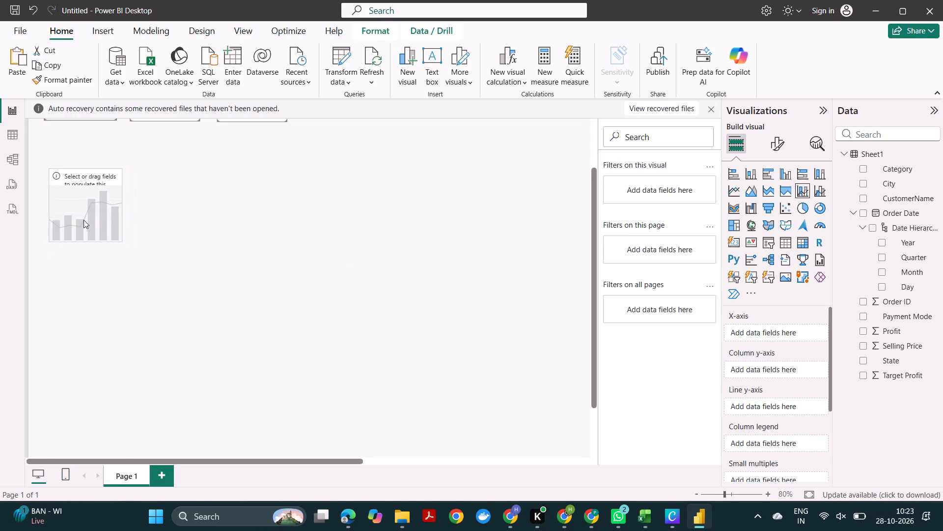
drag(83, 220, 82, 219)
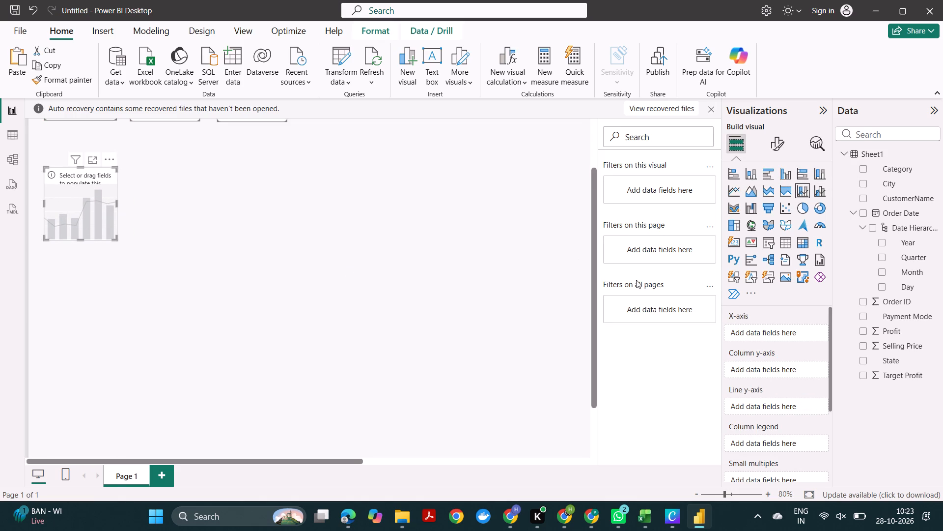
Assign the Quarter level of Order Date to the new chart's X-axis and enlarge the chart slightly.
drag(895, 254, 786, 319)
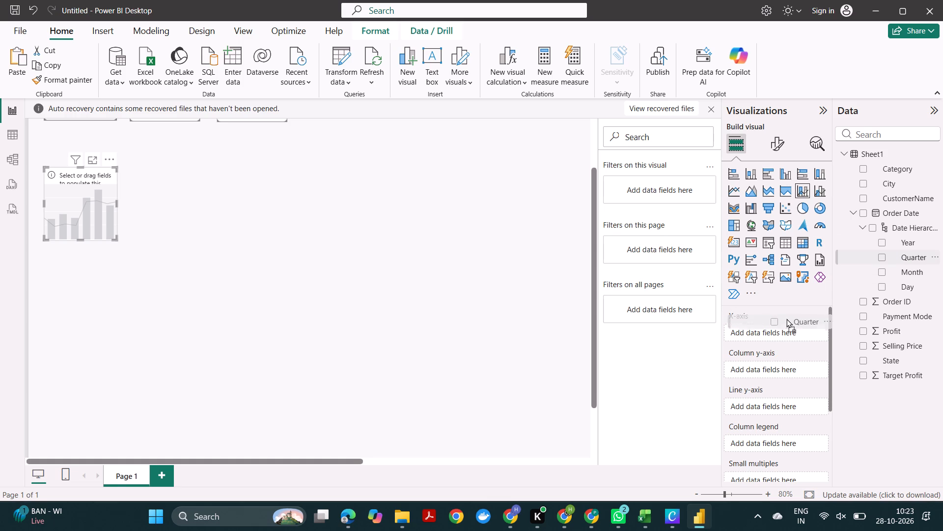
drag(786, 319, 777, 329)
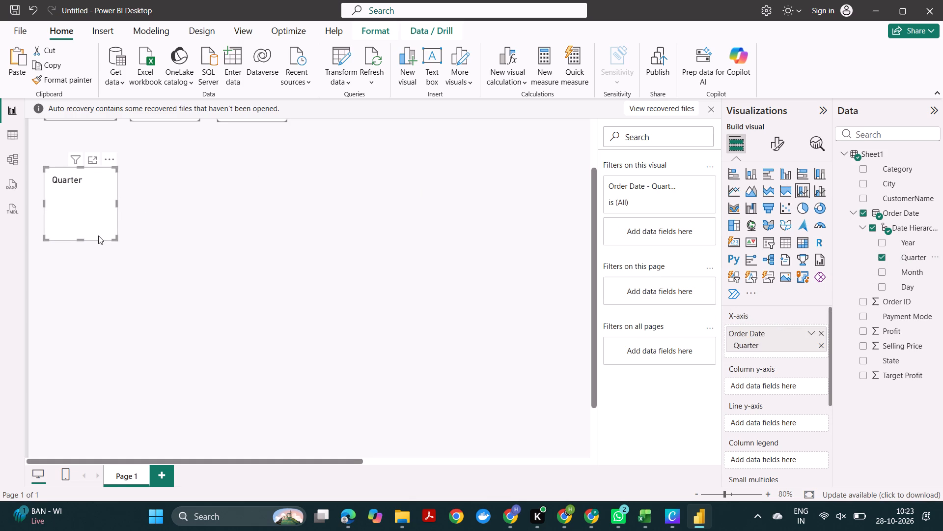
drag(118, 238, 147, 264)
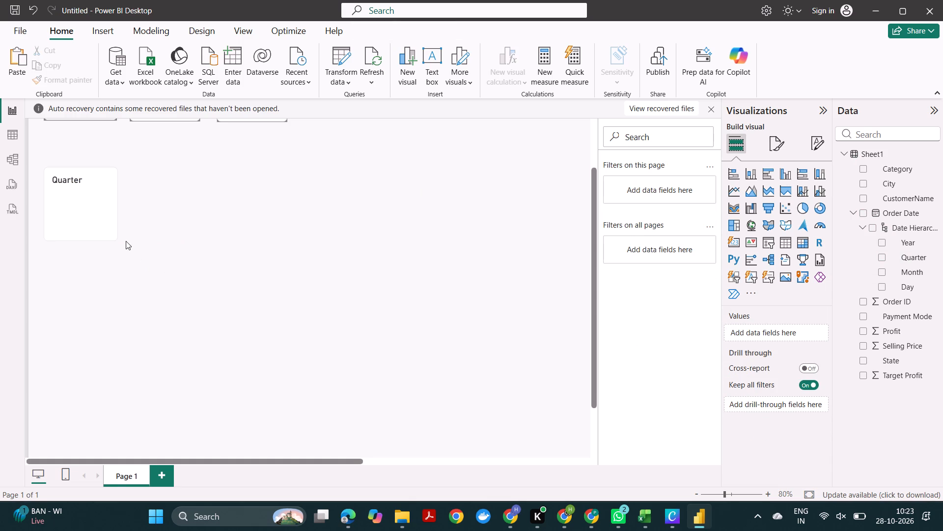
click(106, 216)
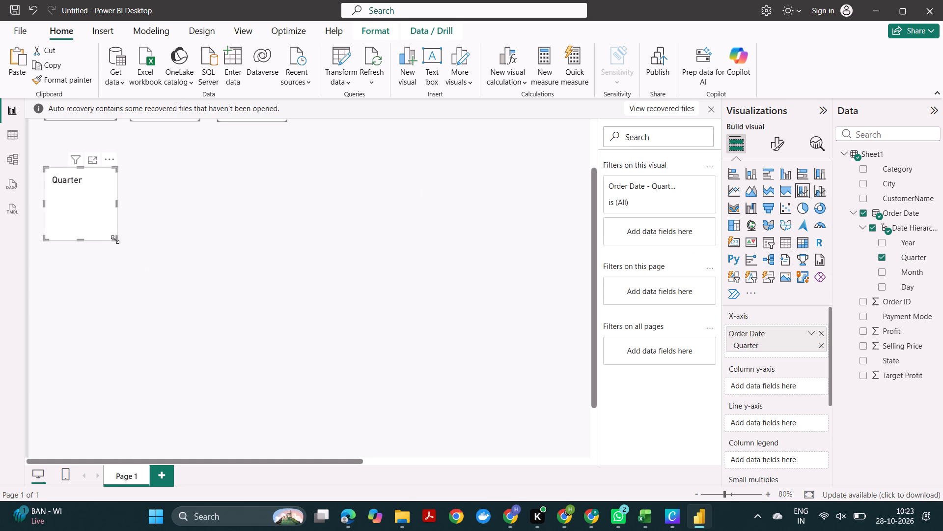
drag(115, 239, 141, 264)
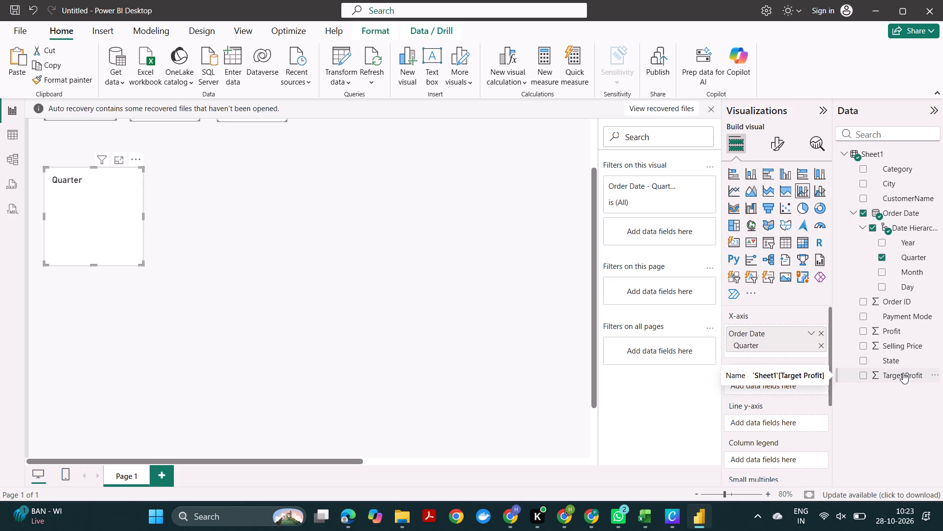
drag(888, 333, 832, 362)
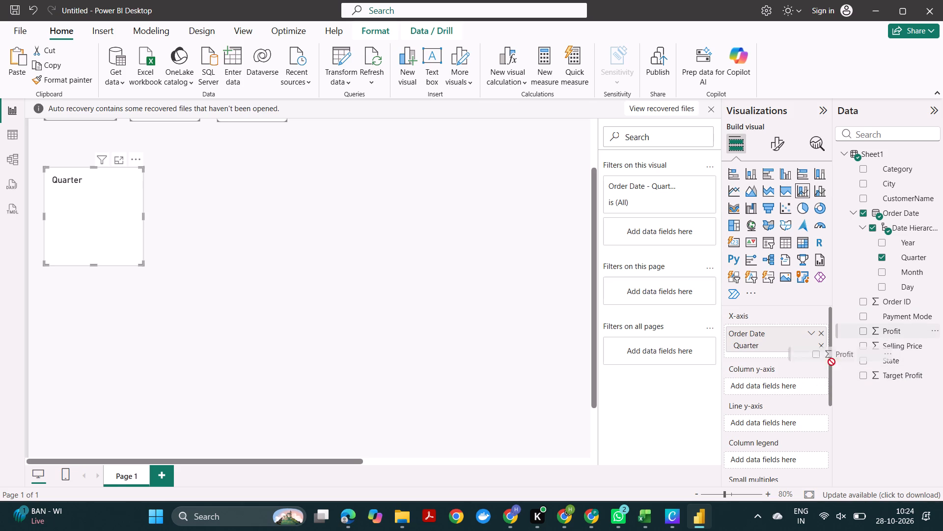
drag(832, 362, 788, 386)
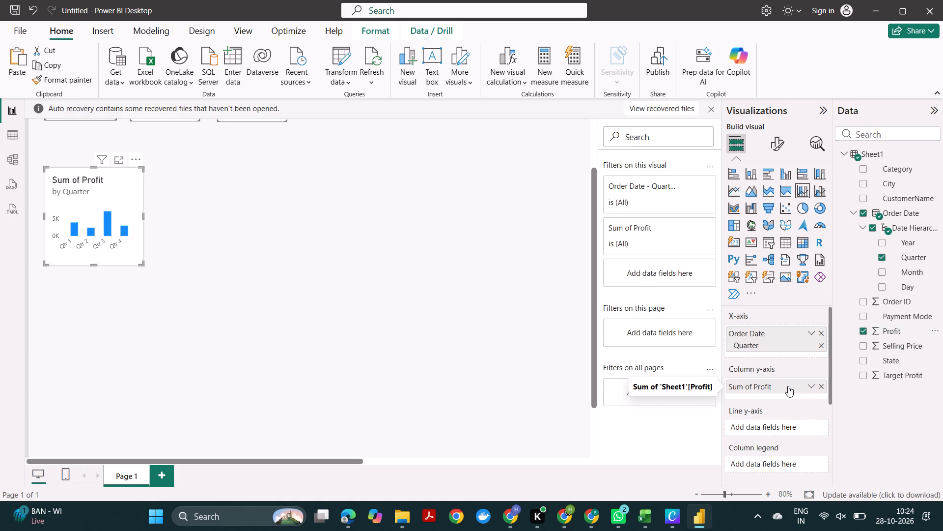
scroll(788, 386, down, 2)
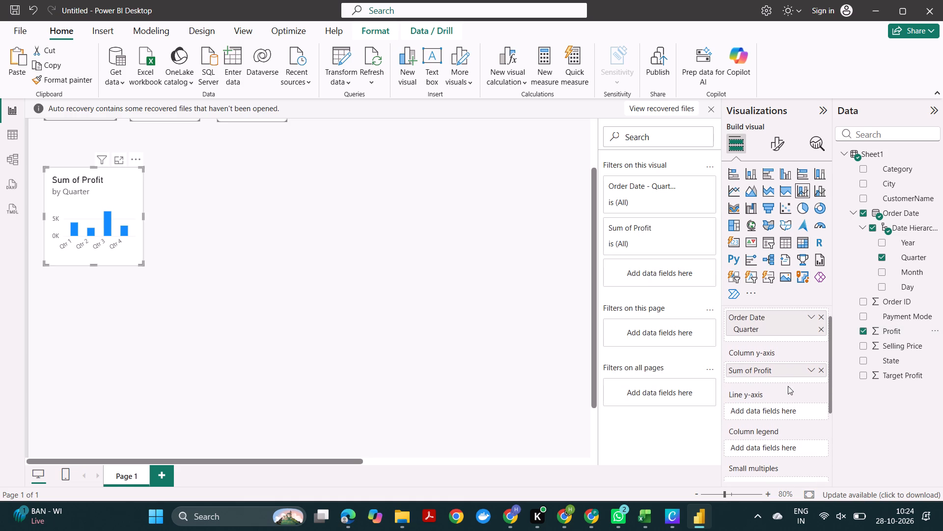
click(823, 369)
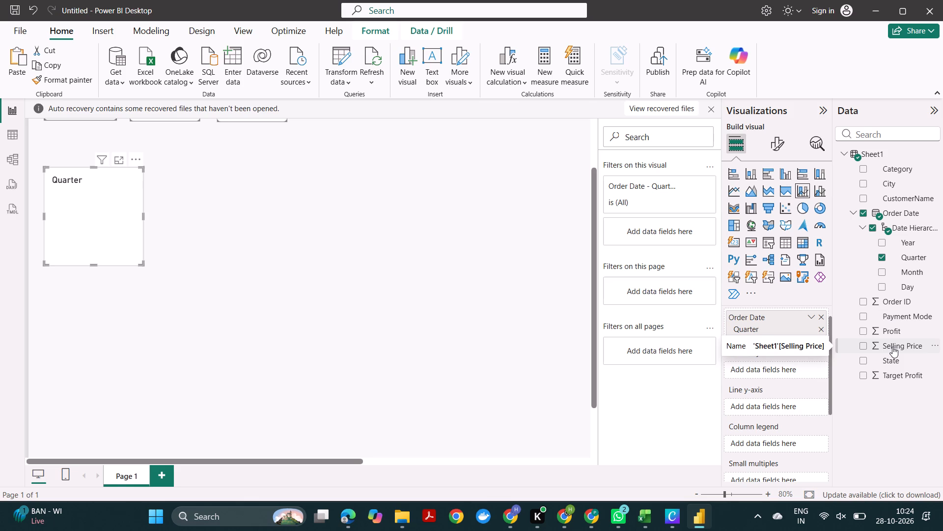
Assign Selling Price to the chart's Column y-axis and Profit to its Line y-axis.
drag(892, 347, 791, 376)
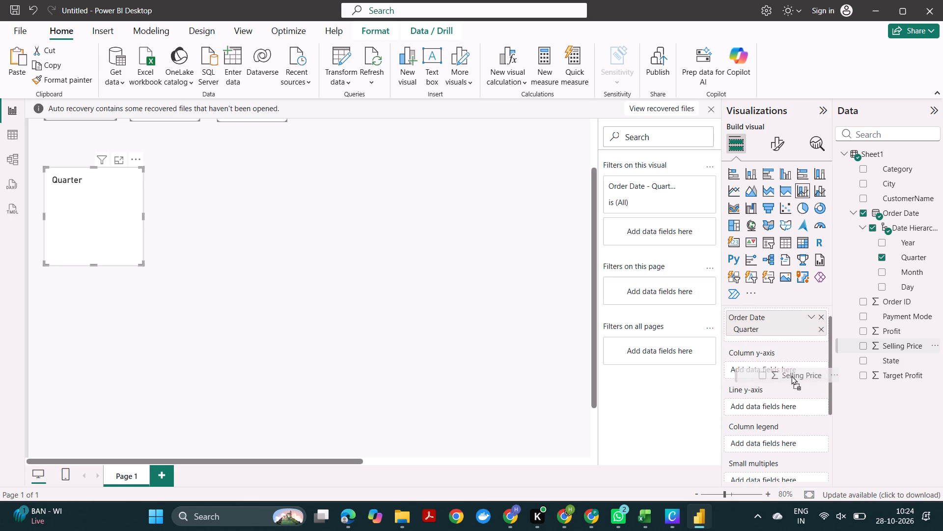
drag(791, 376, 789, 376)
drag(893, 329, 851, 367)
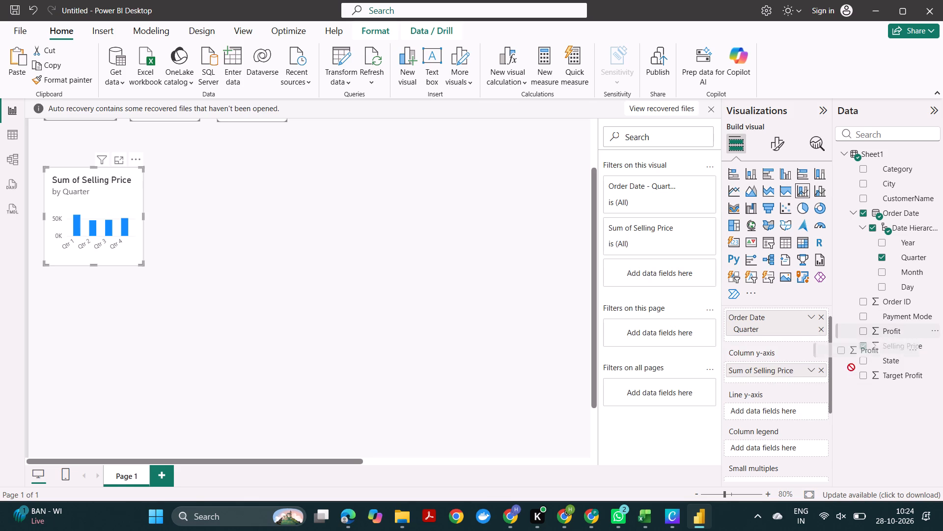
drag(851, 367, 786, 413)
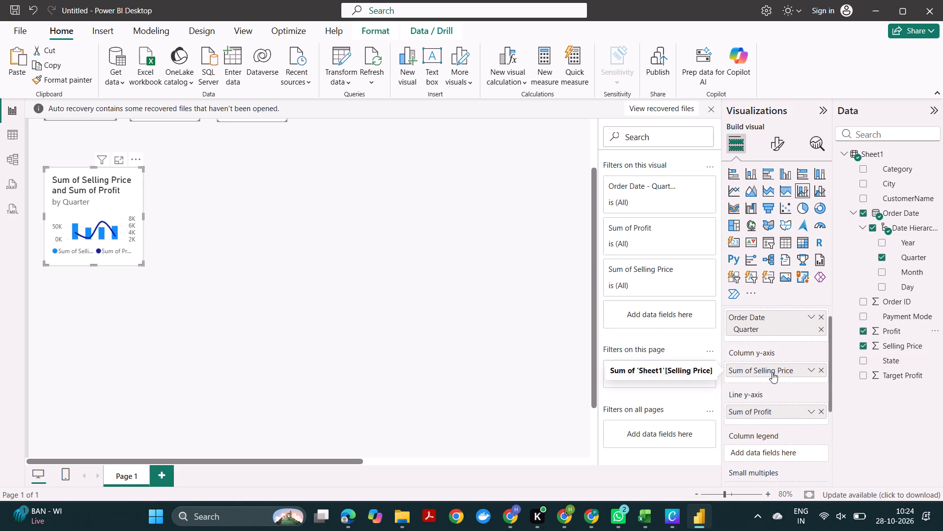
scroll(772, 372, down, 1)
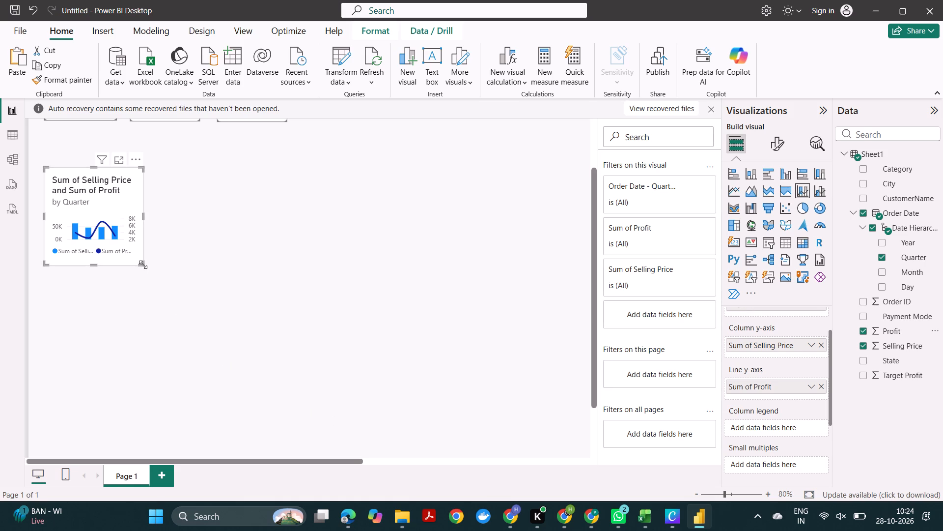
Enlarge the combo chart in both directions, widen it further so its title fits on one line, and deselect it.
drag(142, 264, 186, 313)
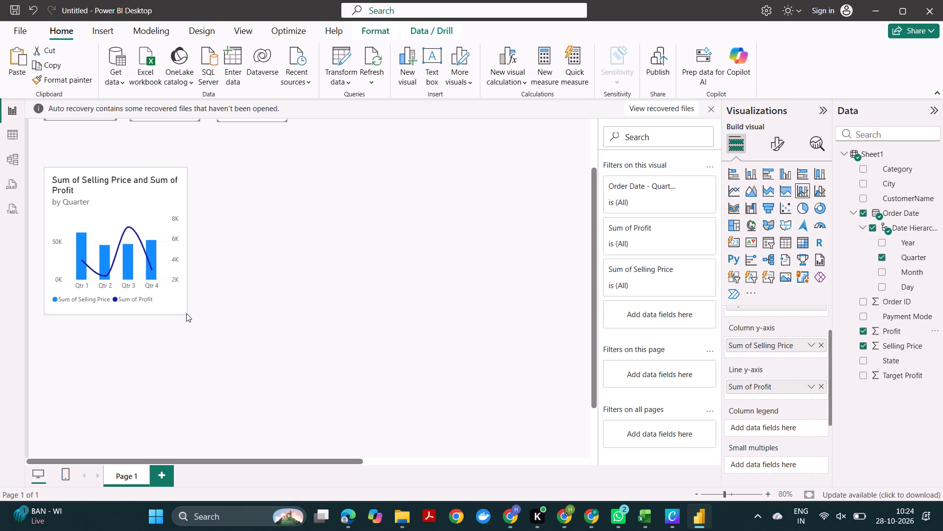
drag(186, 313, 187, 317)
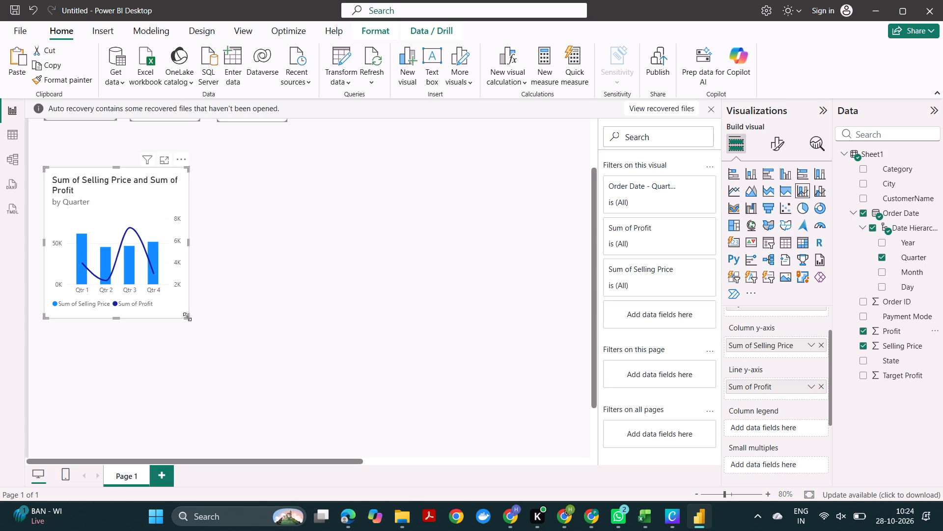
click(188, 241)
drag(188, 241, 214, 242)
click(329, 308)
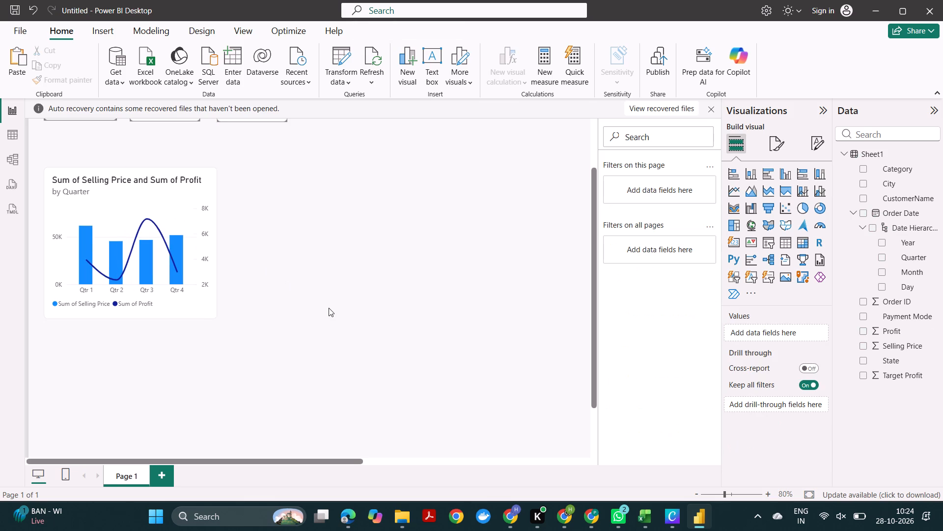
Select the combo chart and open its visual formatting options.
click(134, 253)
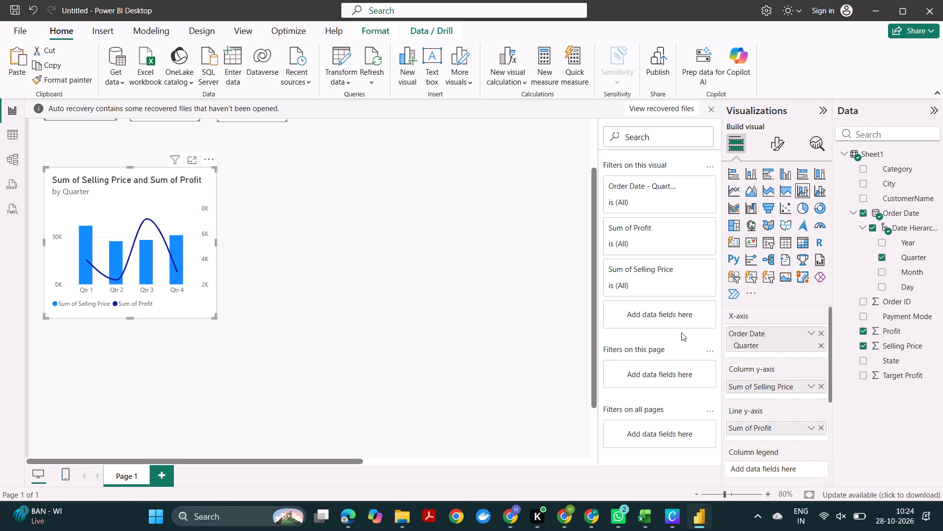
click(784, 146)
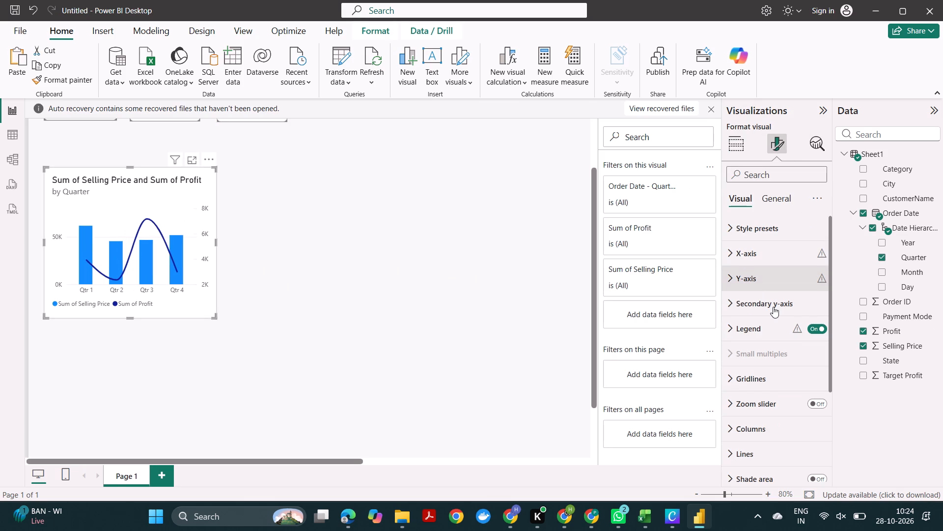
scroll(773, 307, down, 1)
scroll(772, 248, up, 1)
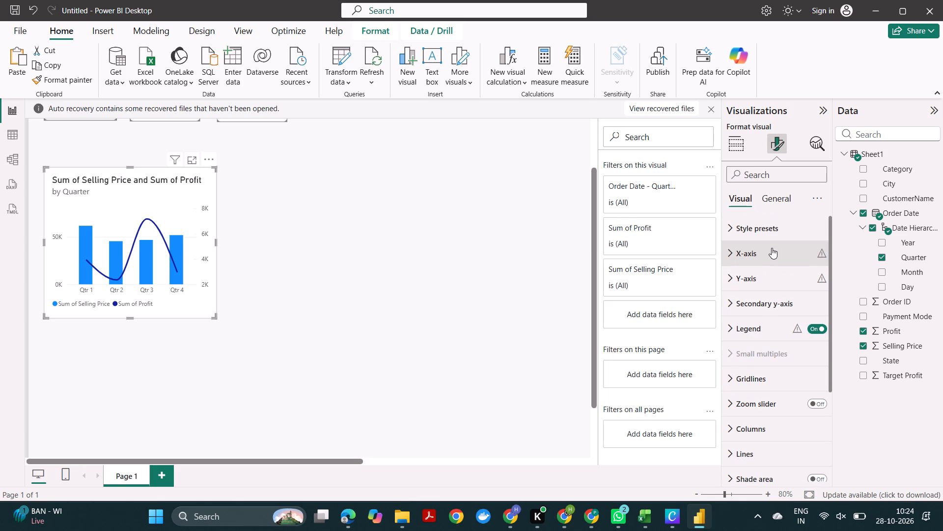
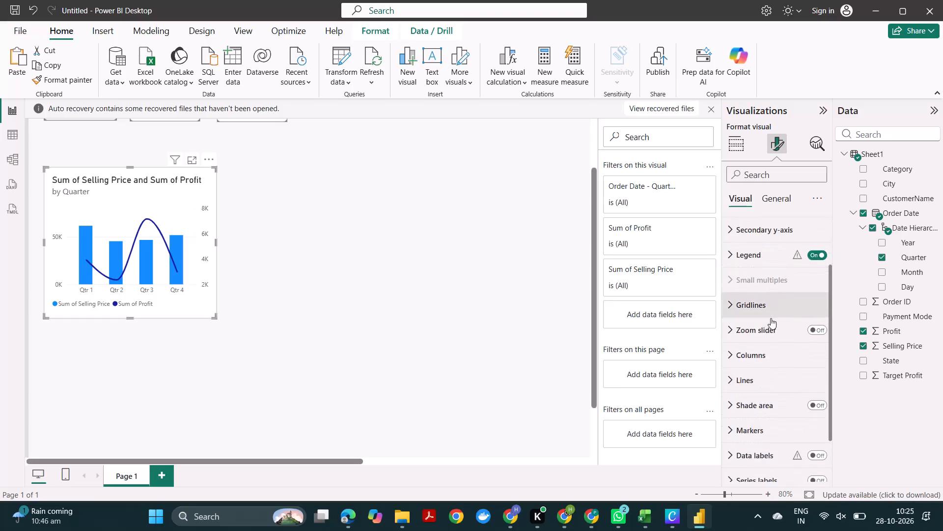
Change the combo chart's column color to pink, settling on the lighter pink theme shade for all categories.
scroll(771, 318, down, 2)
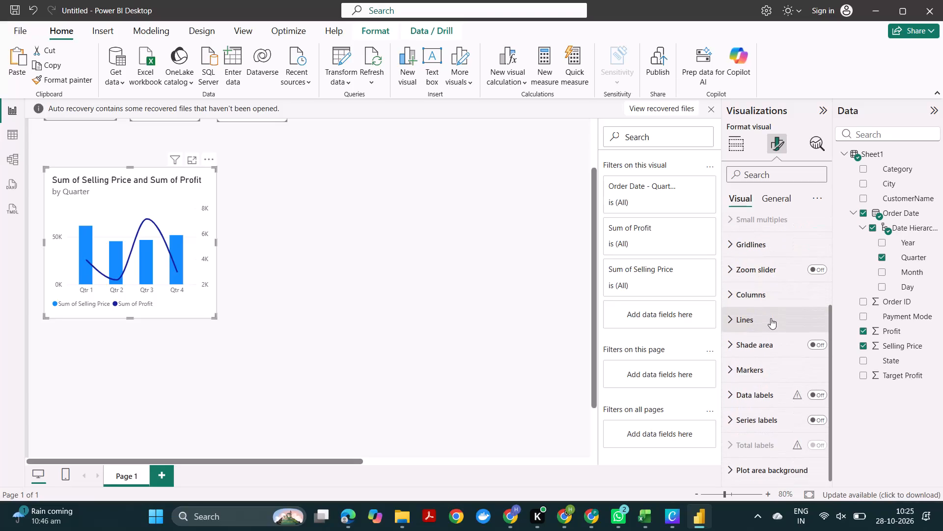
scroll(771, 318, down, 1)
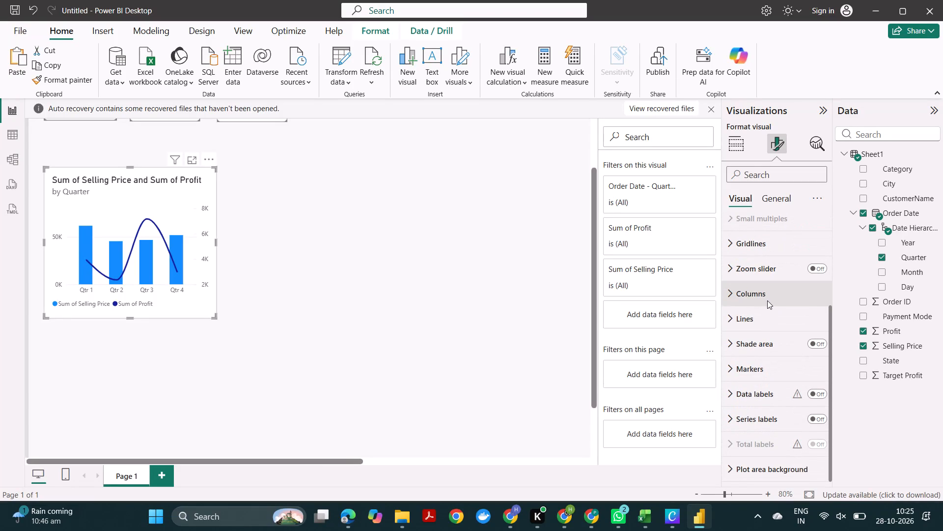
click(767, 300)
scroll(770, 360, down, 1)
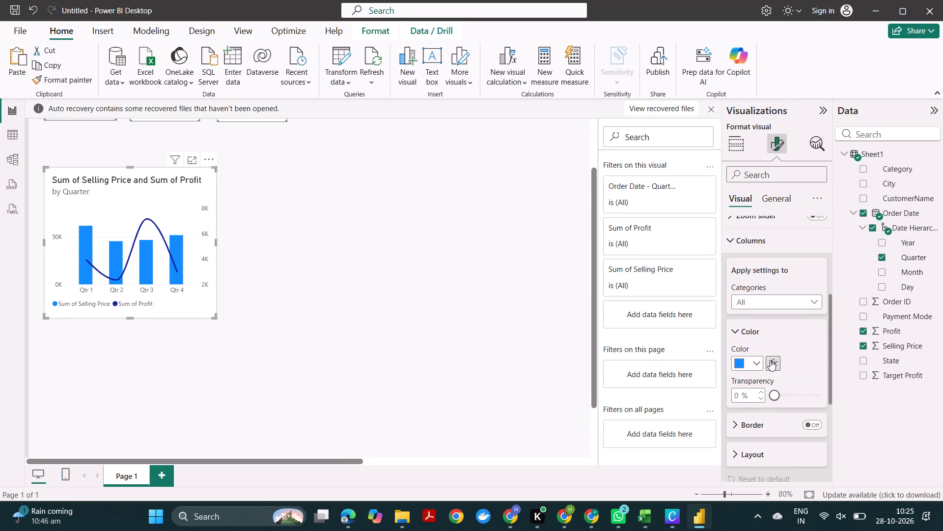
click(754, 358)
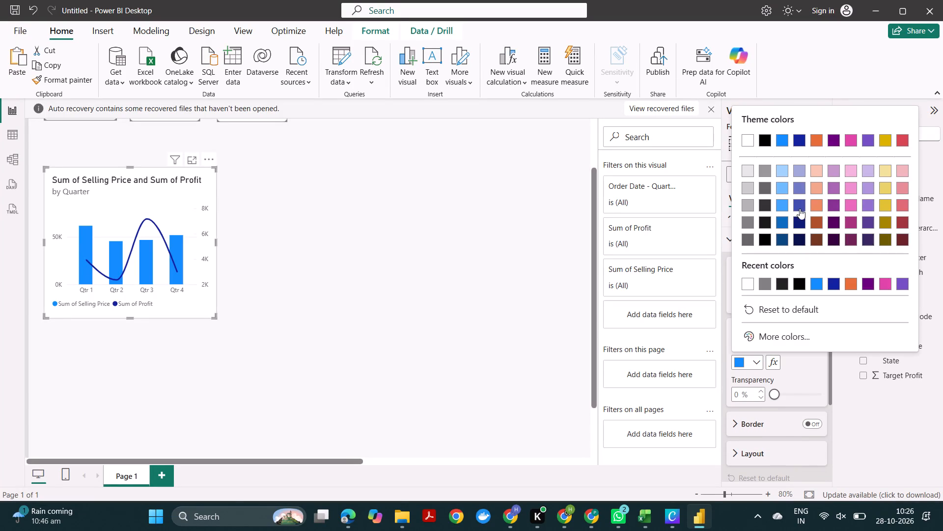
click(849, 205)
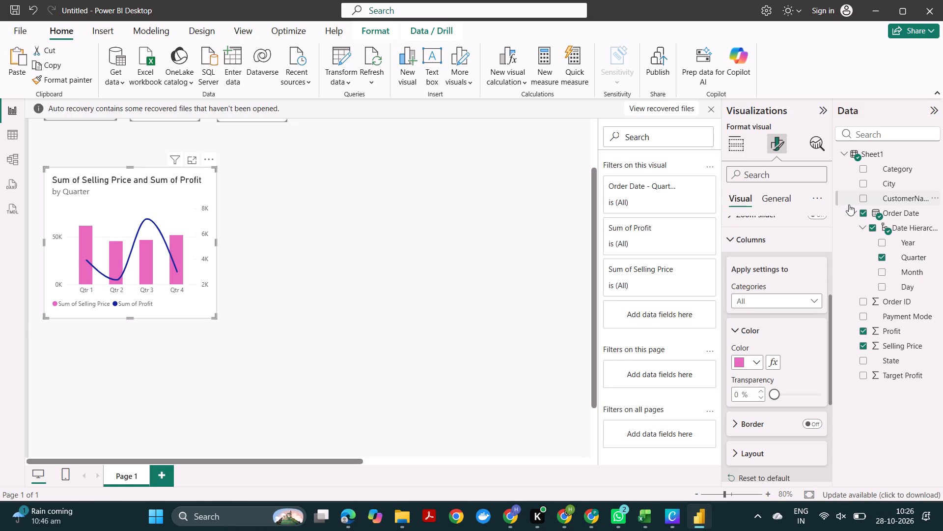
click(752, 361)
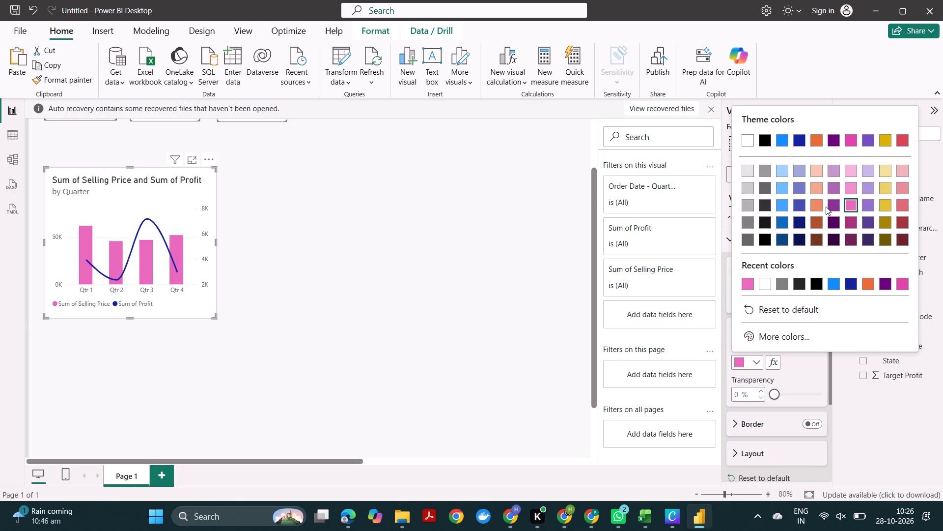
click(850, 192)
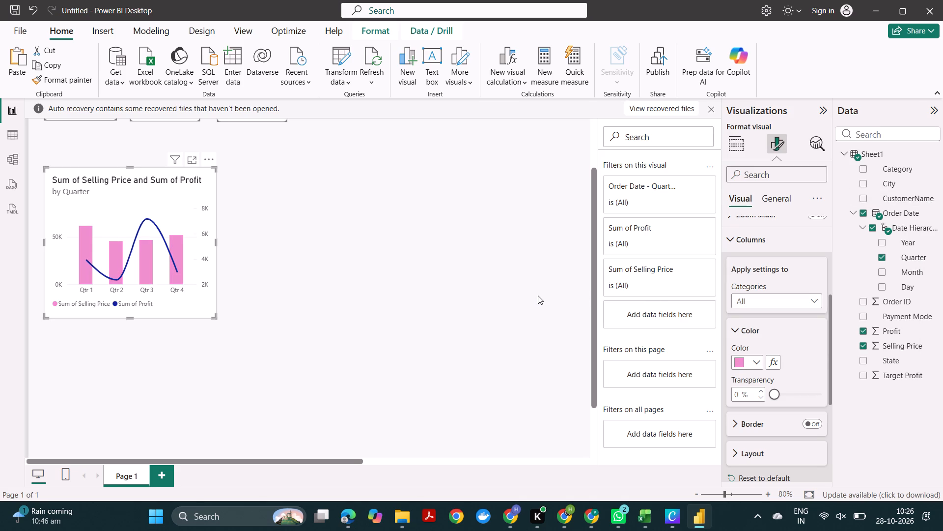
click(764, 326)
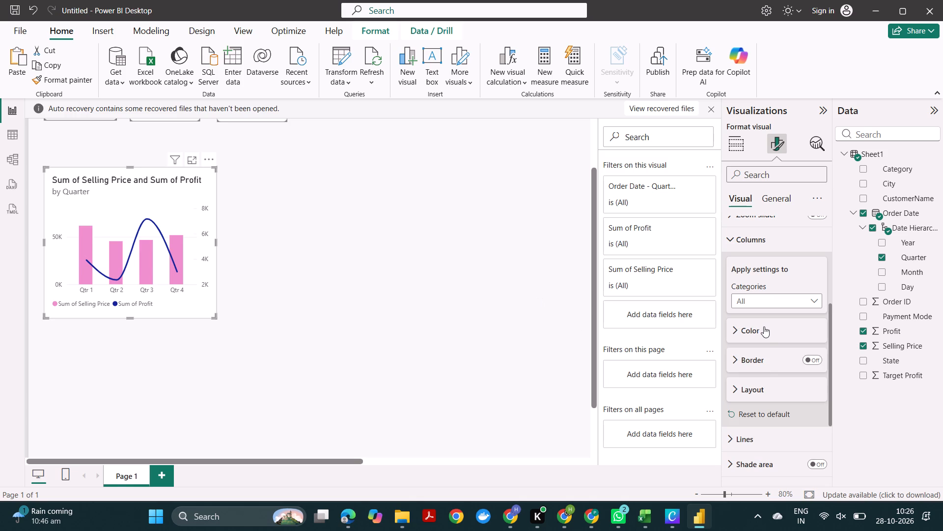
Set the combo chart's Profit line style to Dotted.
scroll(765, 383, down, 1)
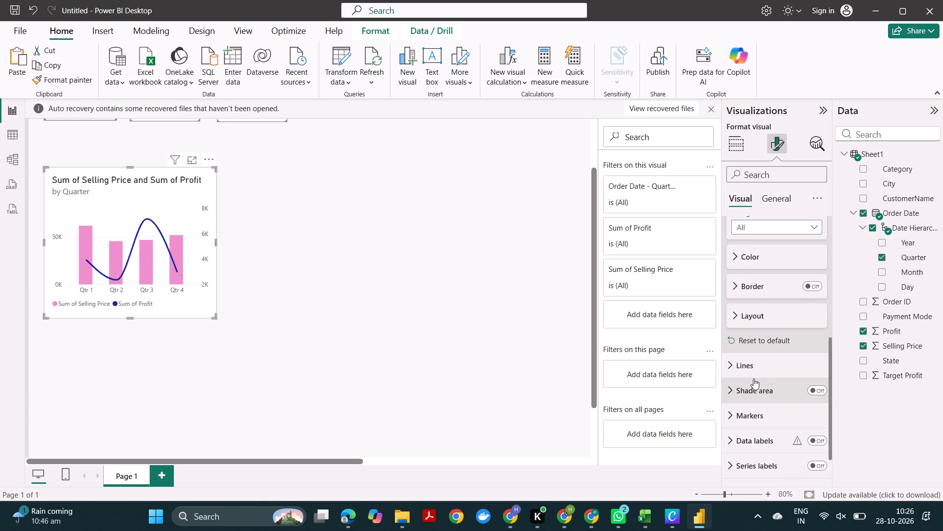
click(753, 369)
scroll(757, 384, down, 2)
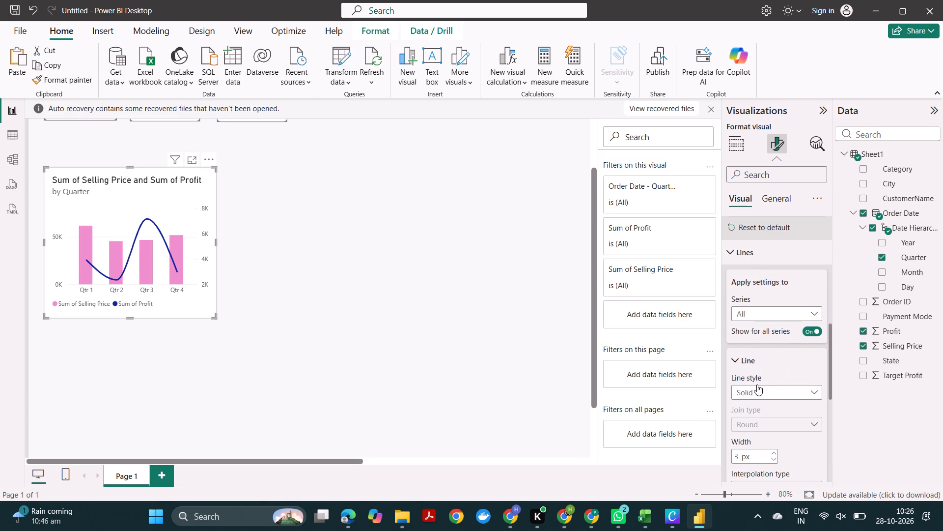
click(752, 391)
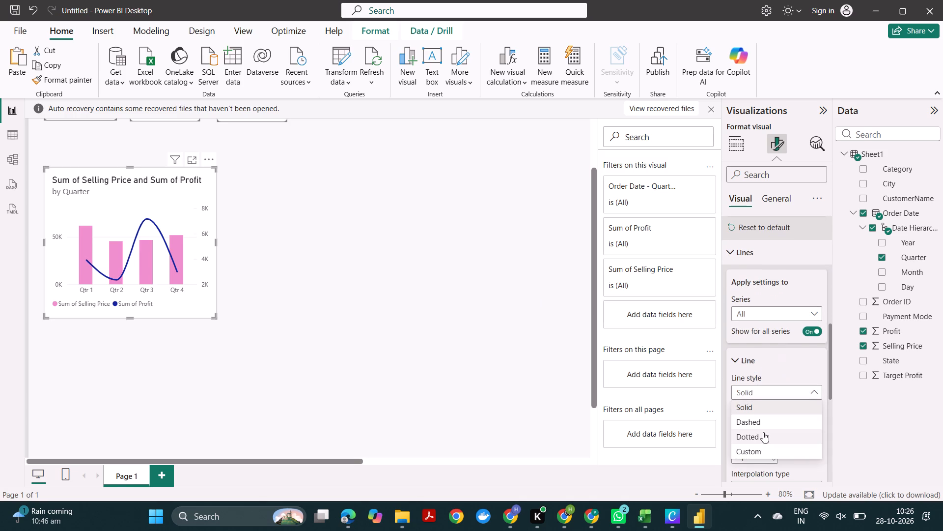
click(763, 432)
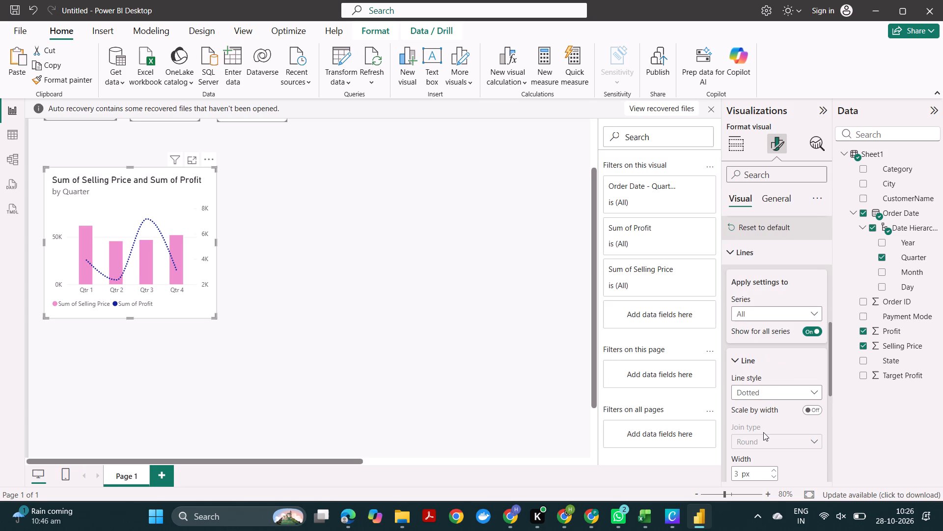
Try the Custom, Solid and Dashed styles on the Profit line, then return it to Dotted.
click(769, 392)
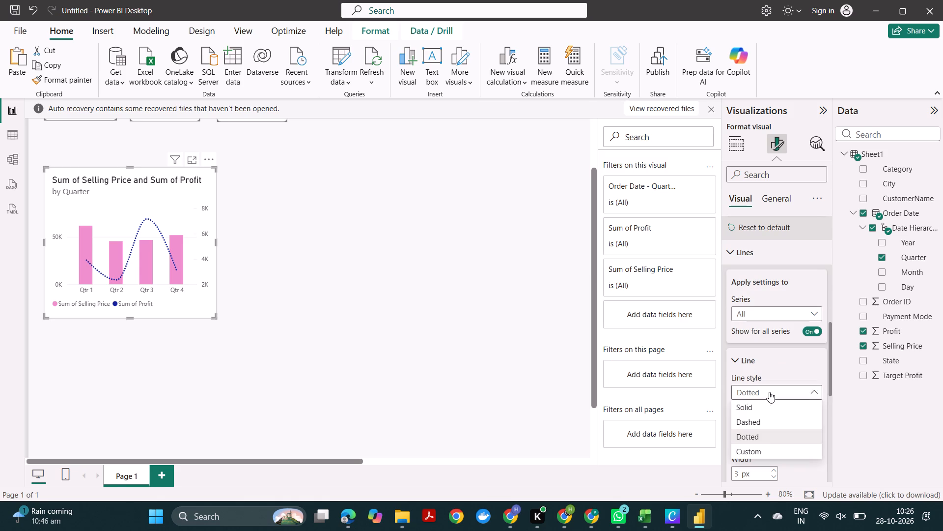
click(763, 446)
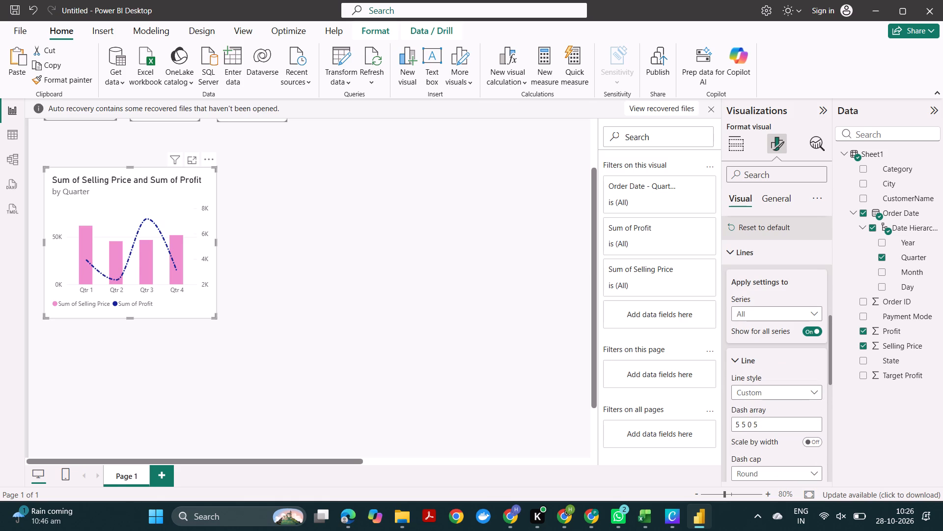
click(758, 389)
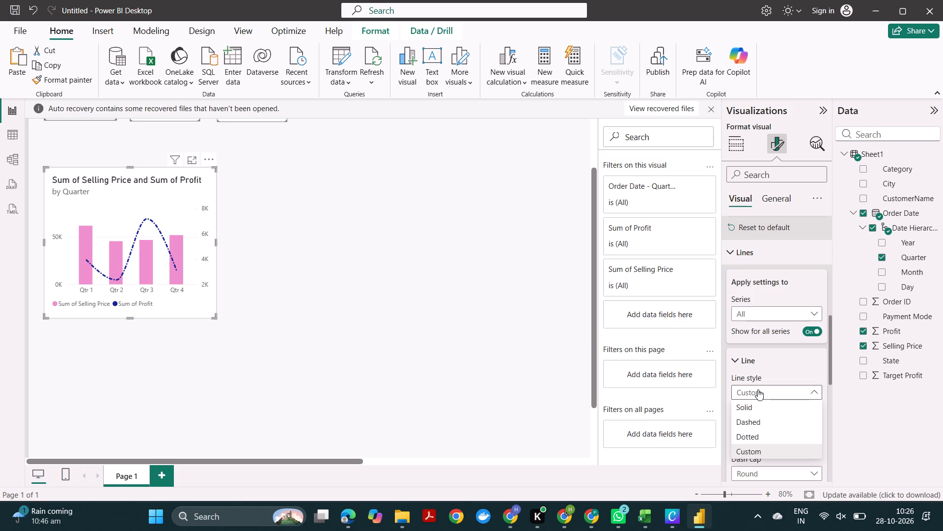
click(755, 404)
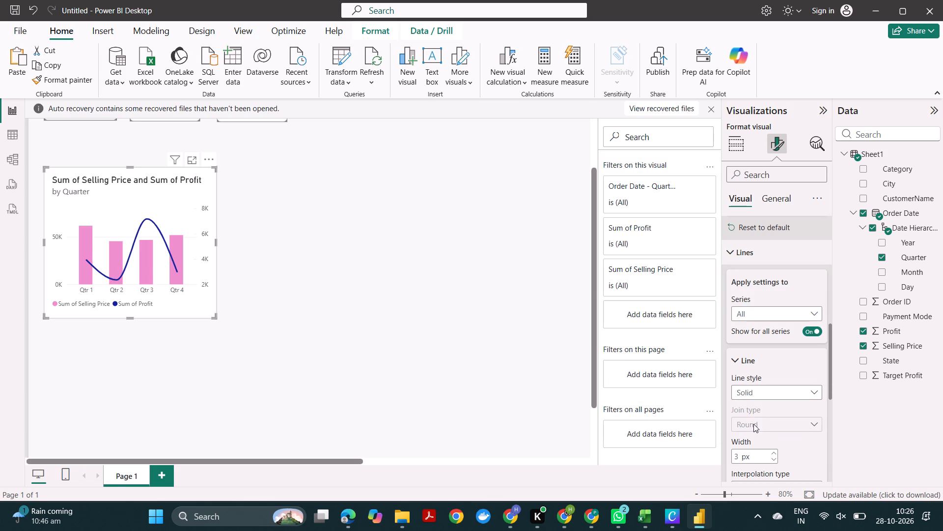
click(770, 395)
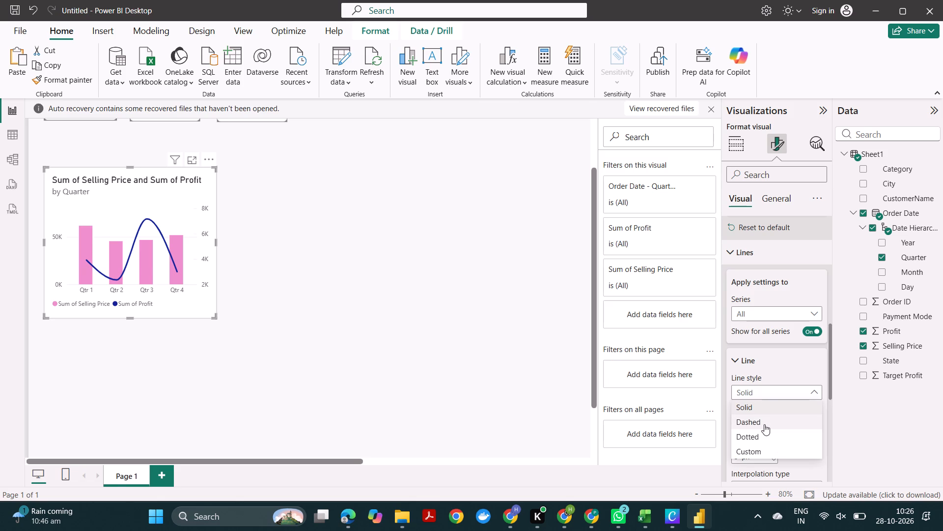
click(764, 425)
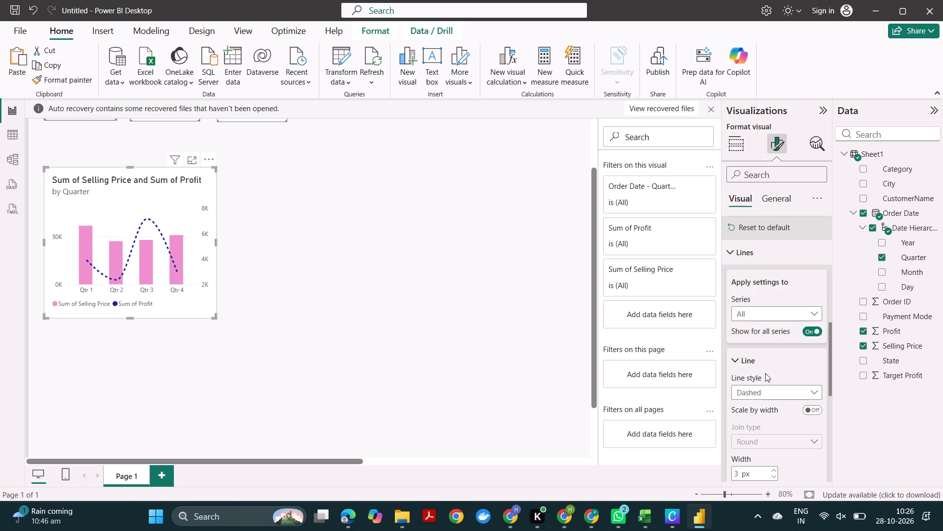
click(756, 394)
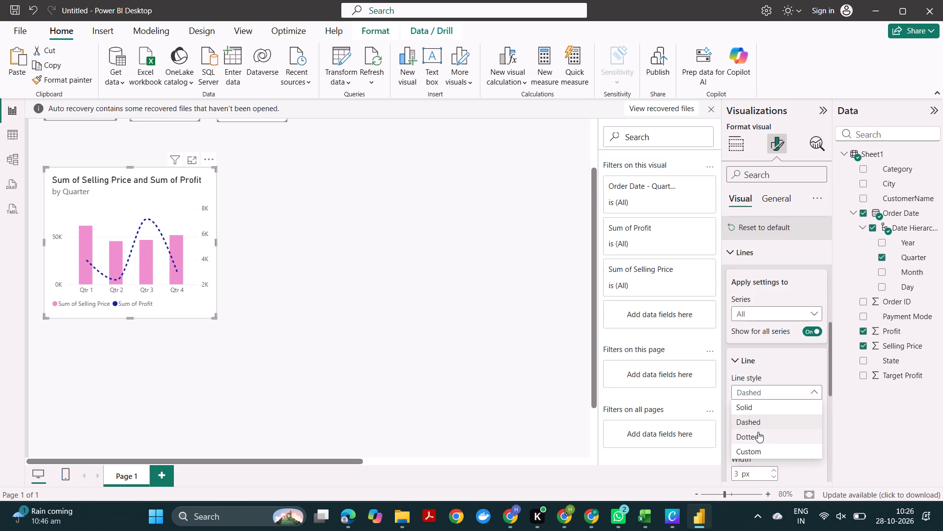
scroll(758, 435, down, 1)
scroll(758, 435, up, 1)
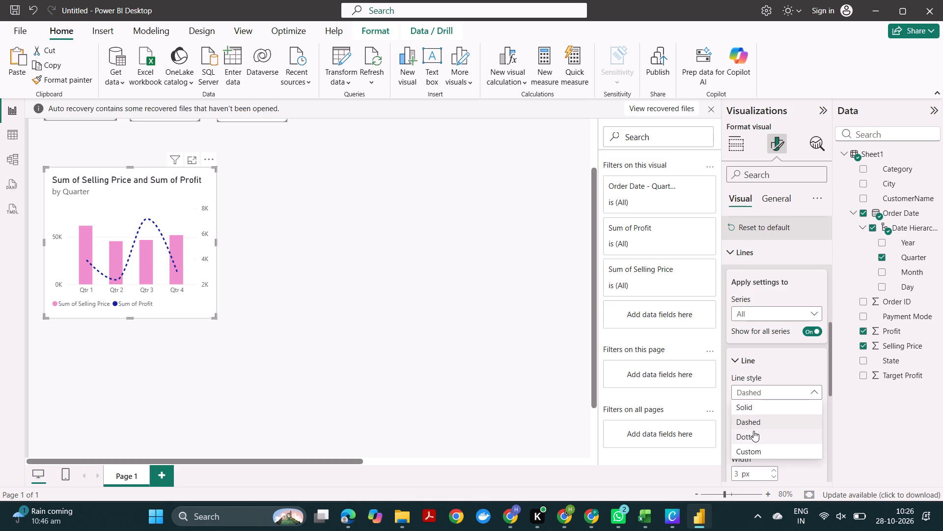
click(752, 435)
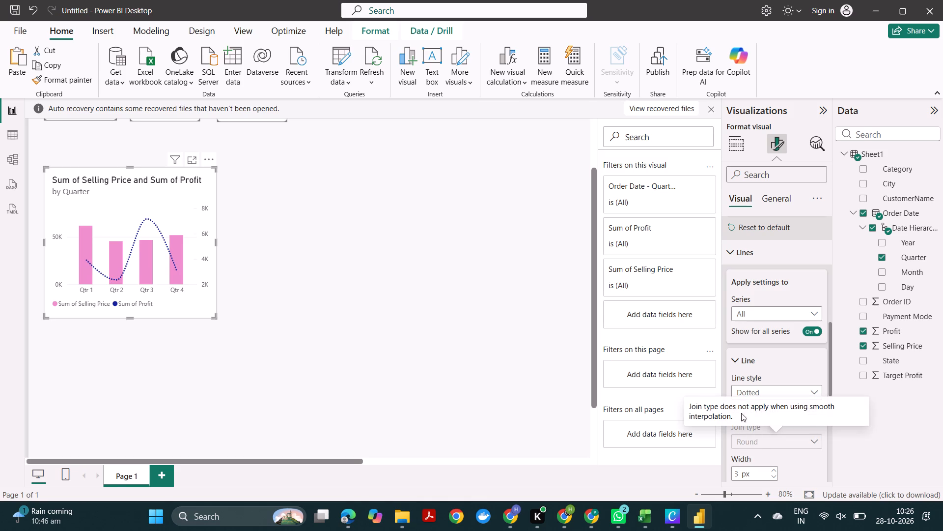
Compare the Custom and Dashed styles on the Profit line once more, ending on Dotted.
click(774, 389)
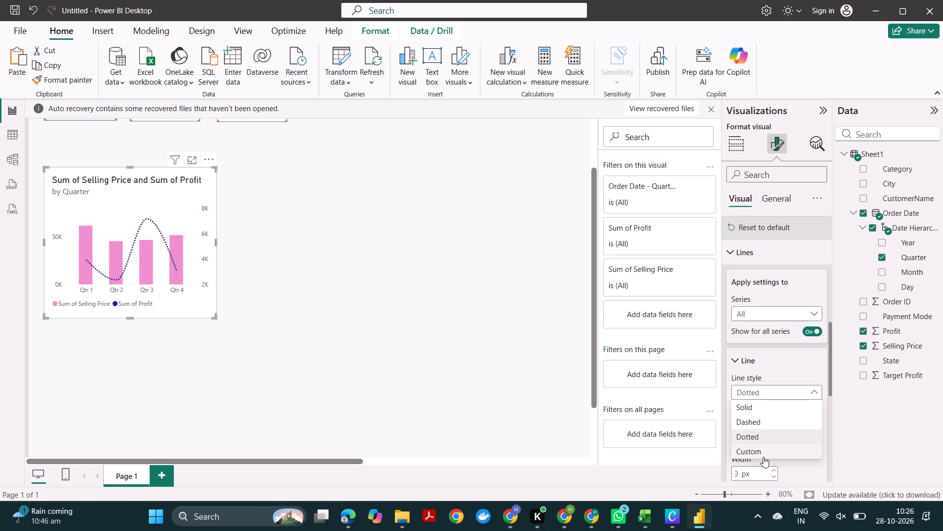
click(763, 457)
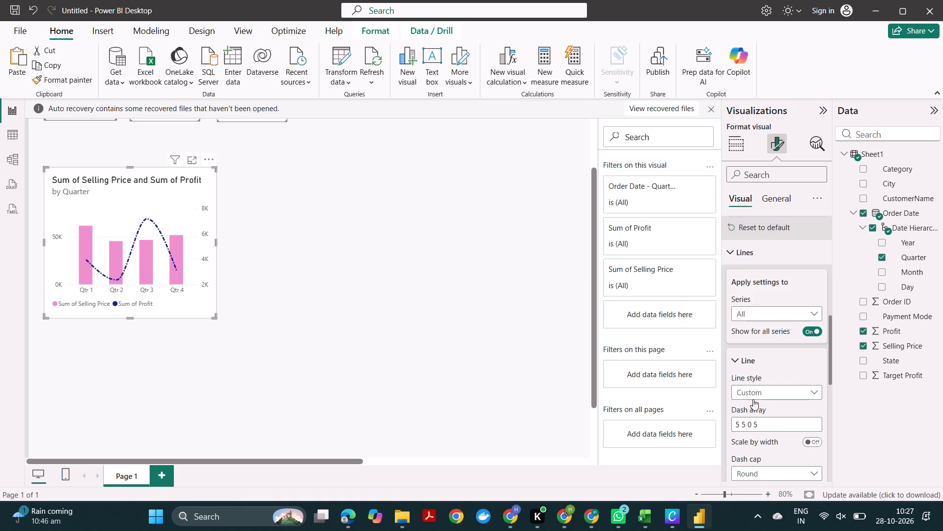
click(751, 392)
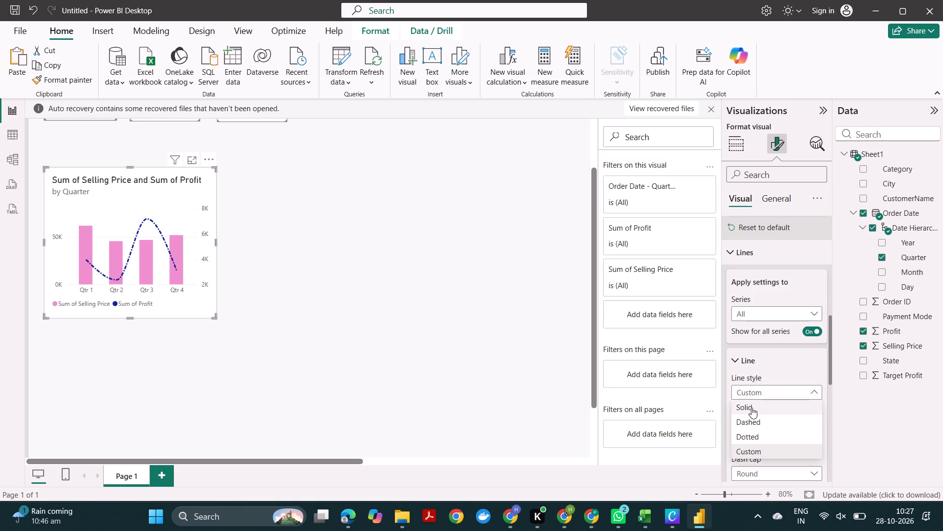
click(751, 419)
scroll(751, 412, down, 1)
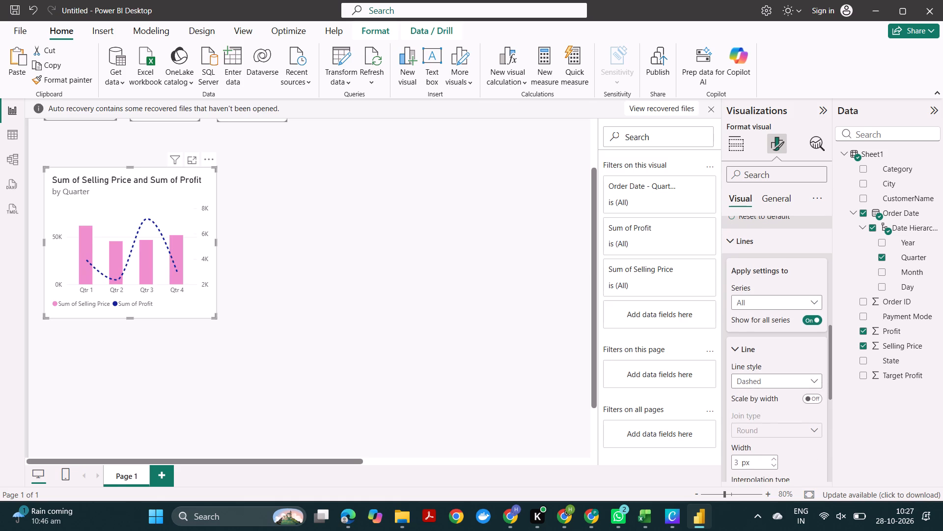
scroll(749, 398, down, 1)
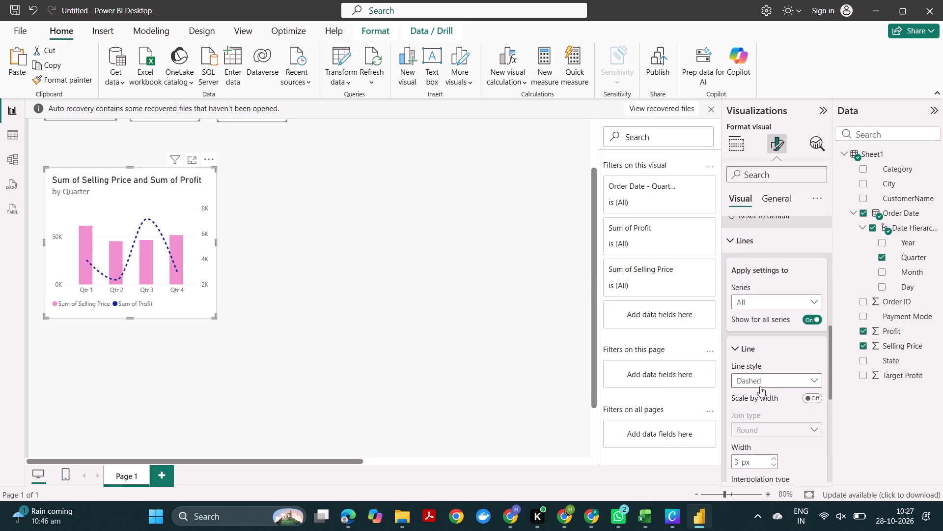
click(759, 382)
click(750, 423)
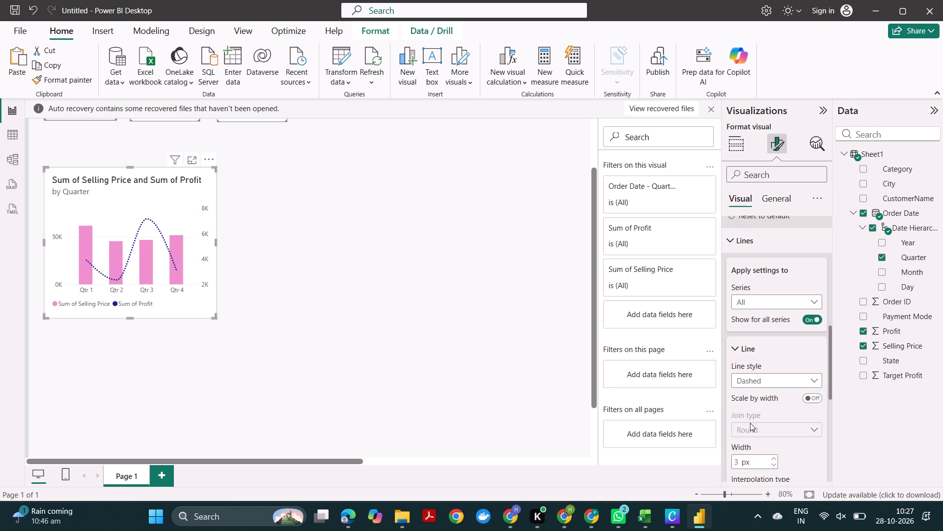
Turn on markers for all categories on the combo chart's Profit line.
scroll(750, 423, down, 2)
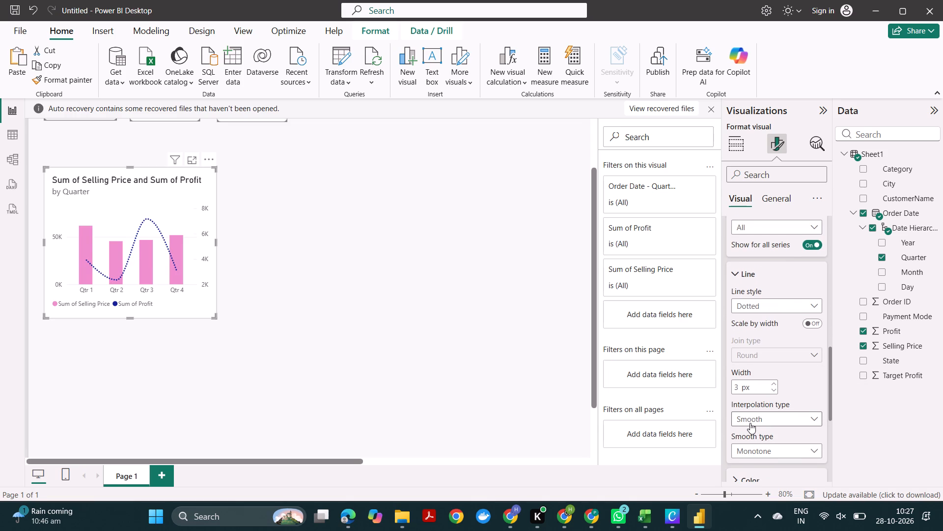
scroll(750, 423, down, 2)
scroll(770, 388, down, 1)
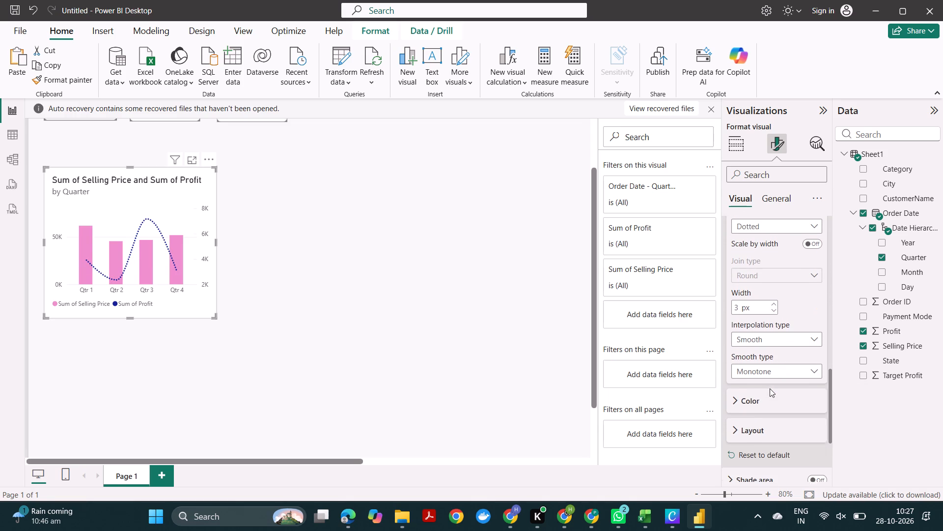
scroll(768, 361, down, 1)
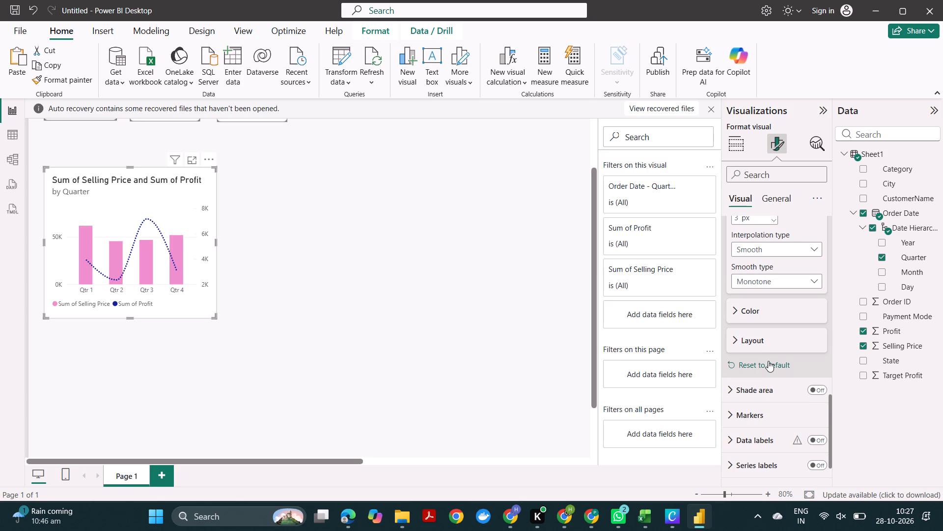
scroll(768, 361, down, 2)
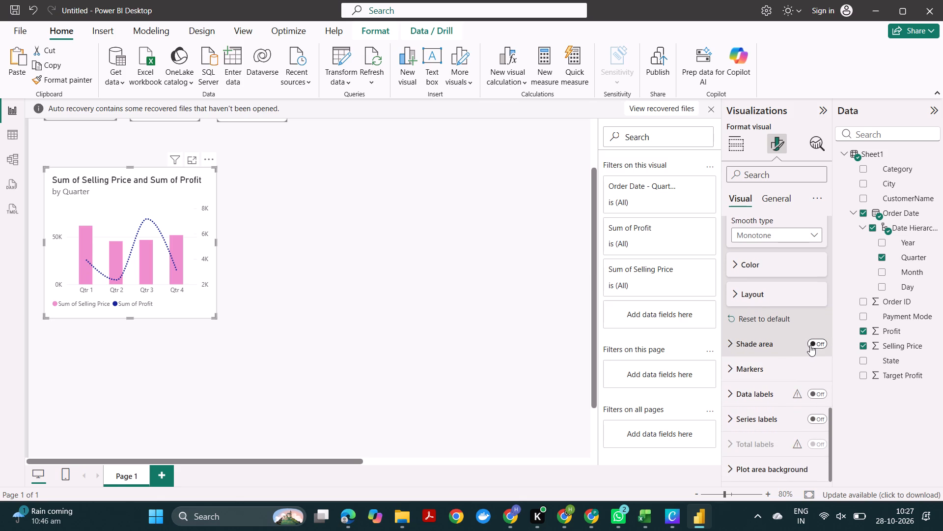
click(770, 378)
scroll(770, 378, down, 1)
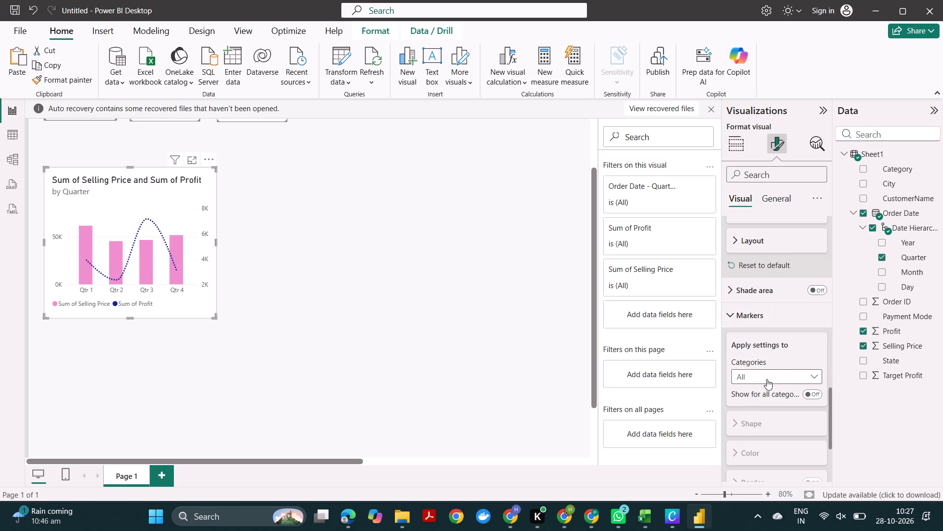
click(767, 379)
click(767, 379)
click(767, 379)
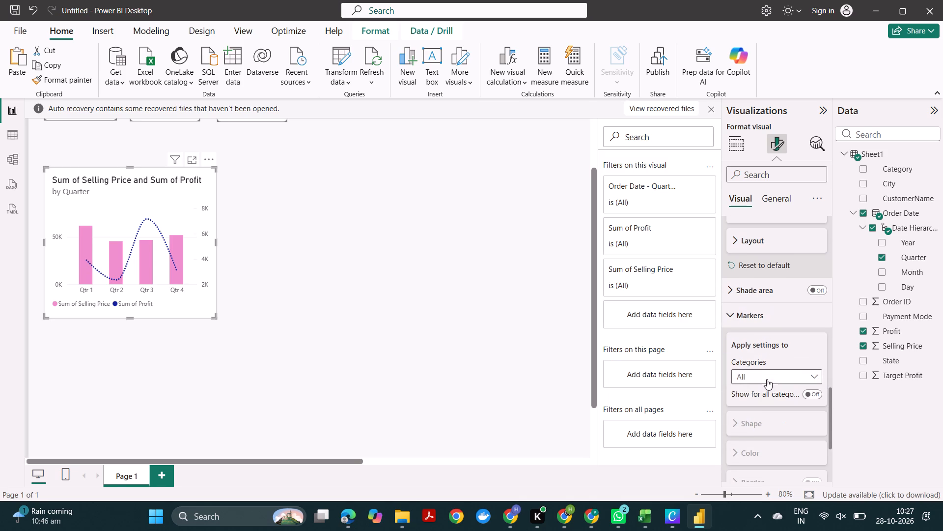
click(767, 379)
click(807, 395)
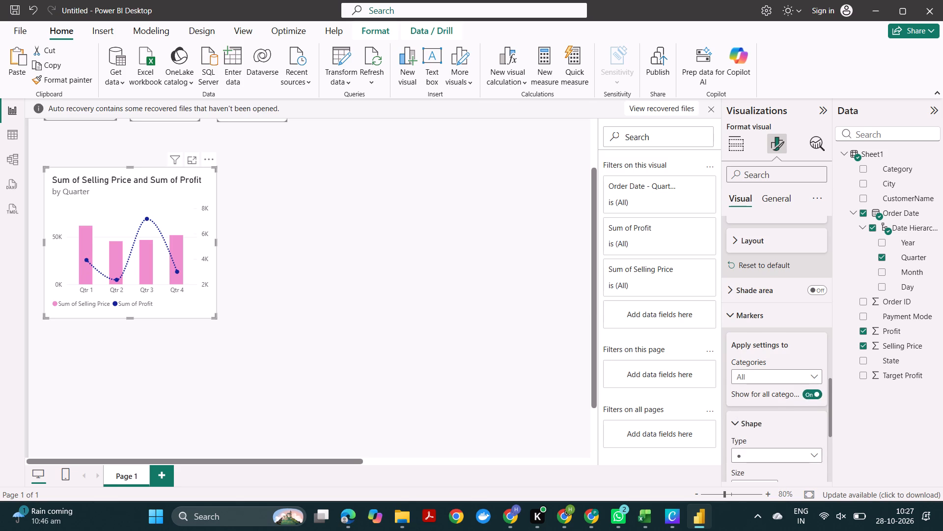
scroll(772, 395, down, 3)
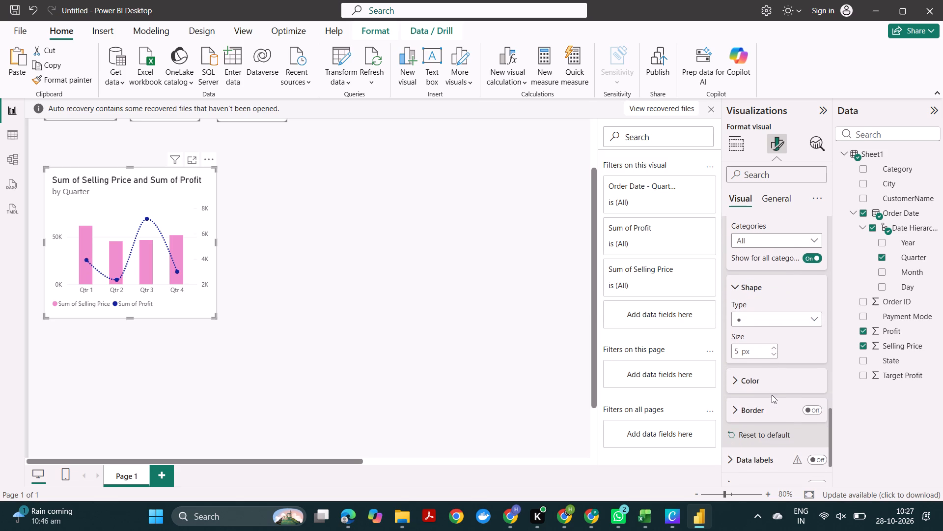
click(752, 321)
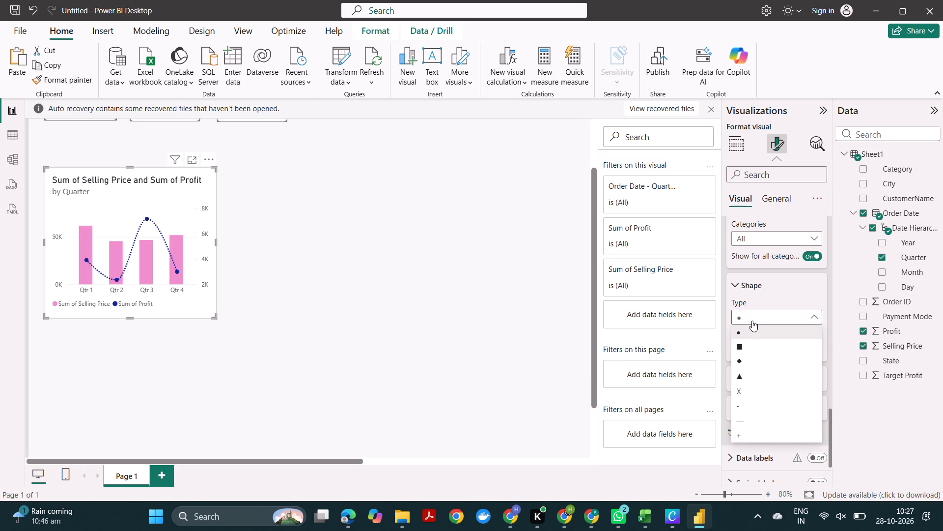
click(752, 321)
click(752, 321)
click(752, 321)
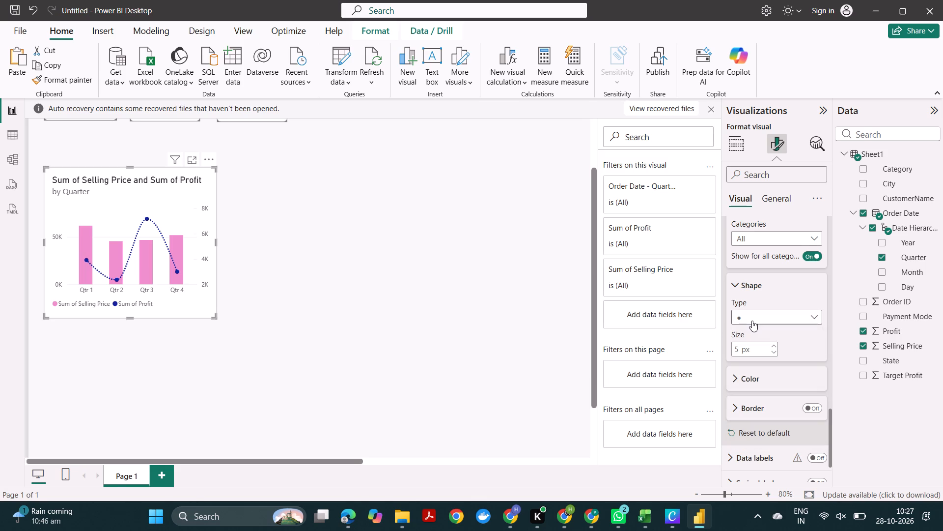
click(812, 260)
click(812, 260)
Set the combo chart's Profit line style to Solid.
scroll(795, 265, up, 4)
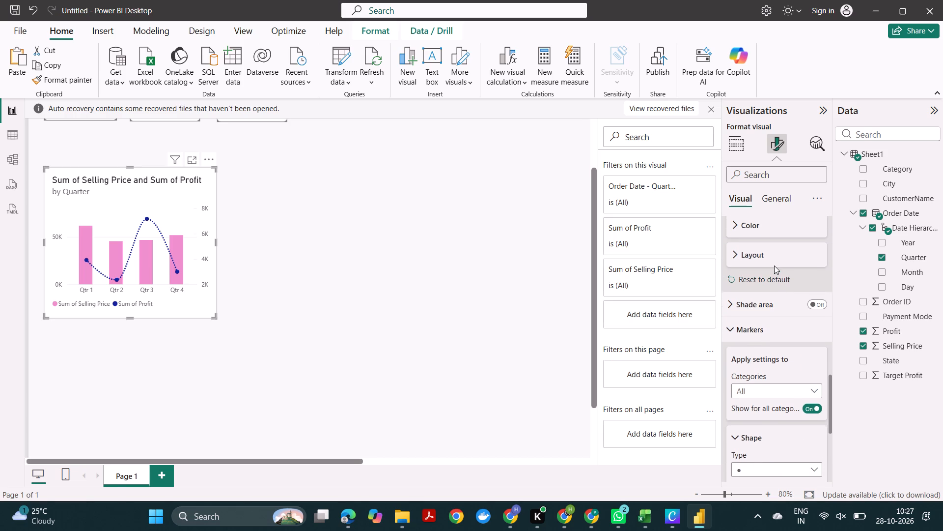
scroll(774, 265, up, 1)
scroll(759, 328, up, 1)
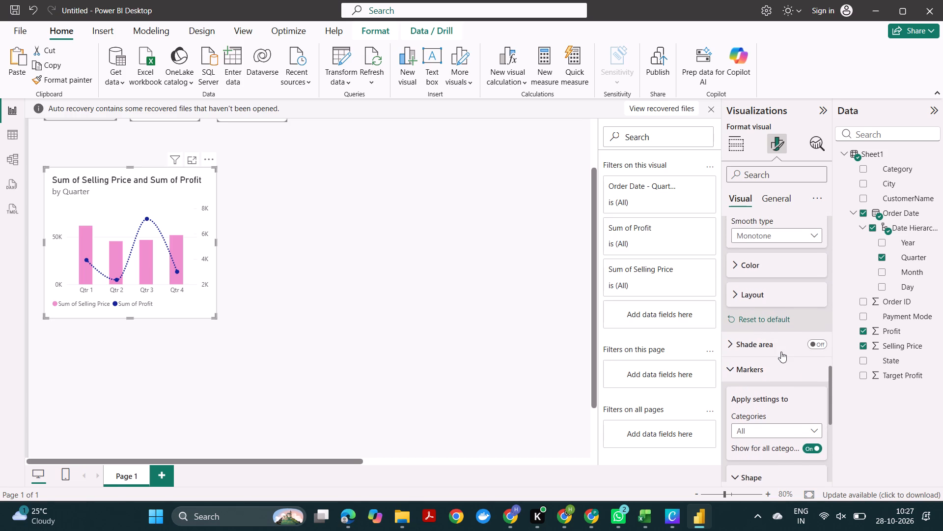
scroll(787, 342, up, 1)
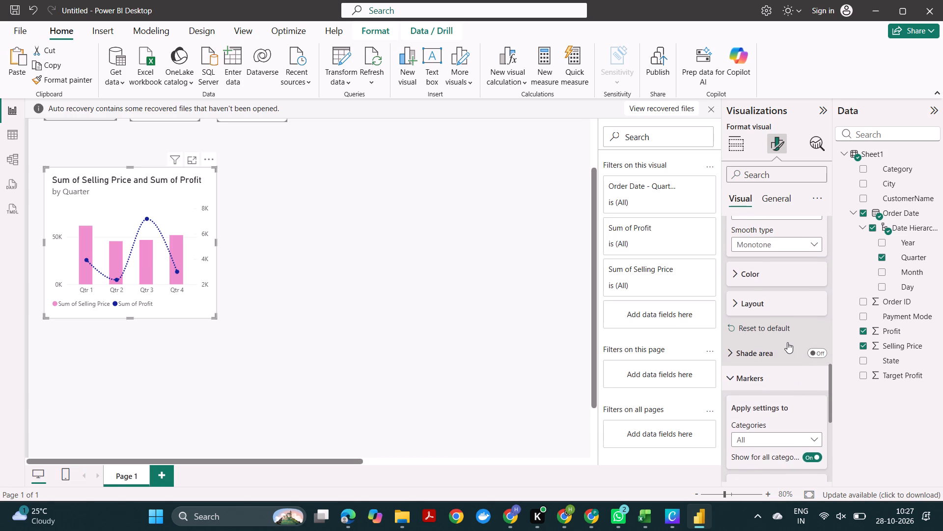
scroll(771, 308, down, 1)
scroll(770, 370, down, 1)
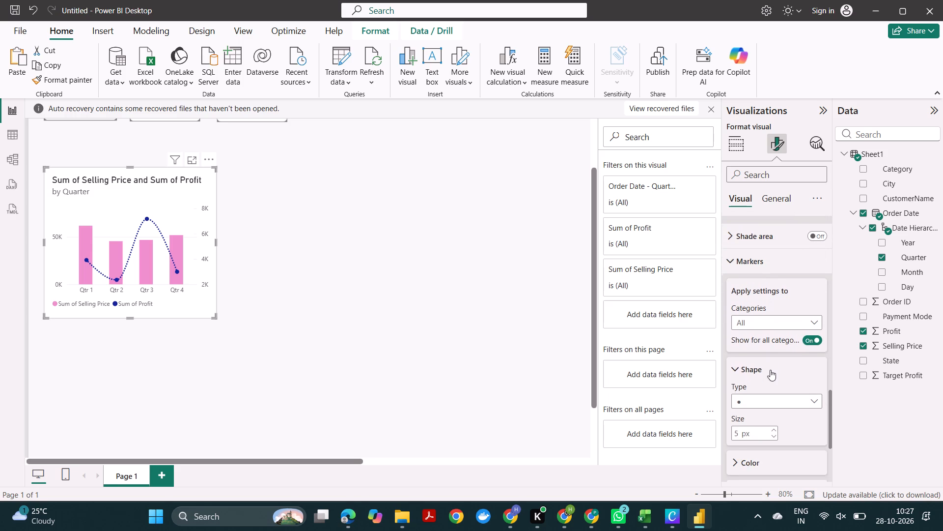
scroll(770, 370, down, 1)
scroll(763, 373, up, 3)
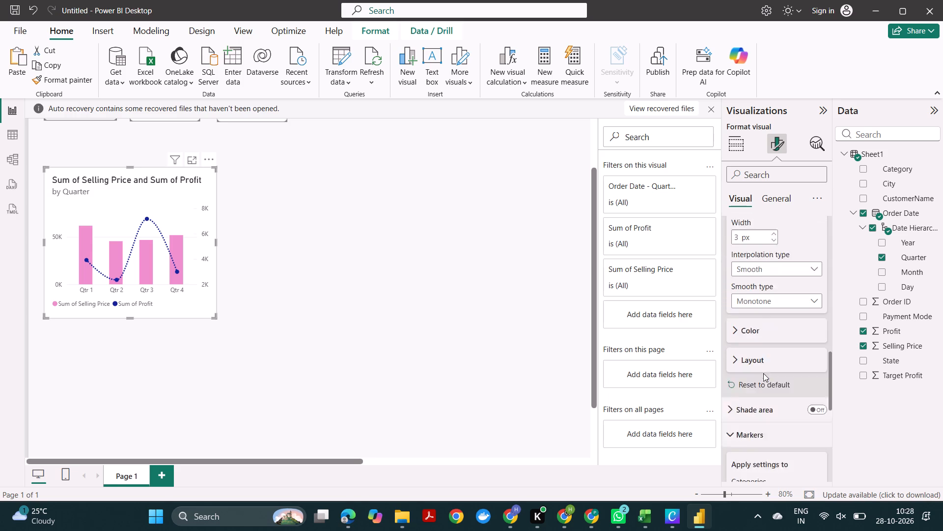
scroll(763, 373, up, 2)
double_click(757, 347)
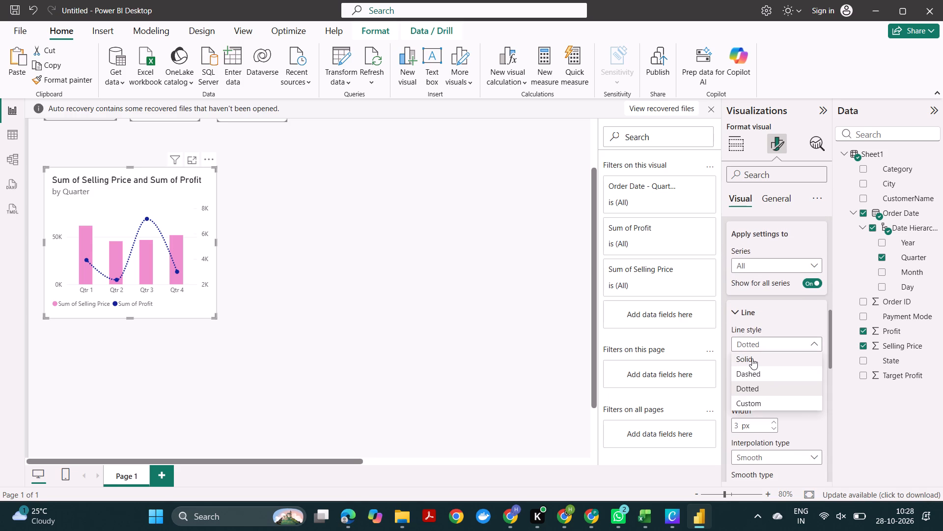
click(752, 358)
Set the Profit line's interpolation type to Linear.
scroll(752, 358, down, 1)
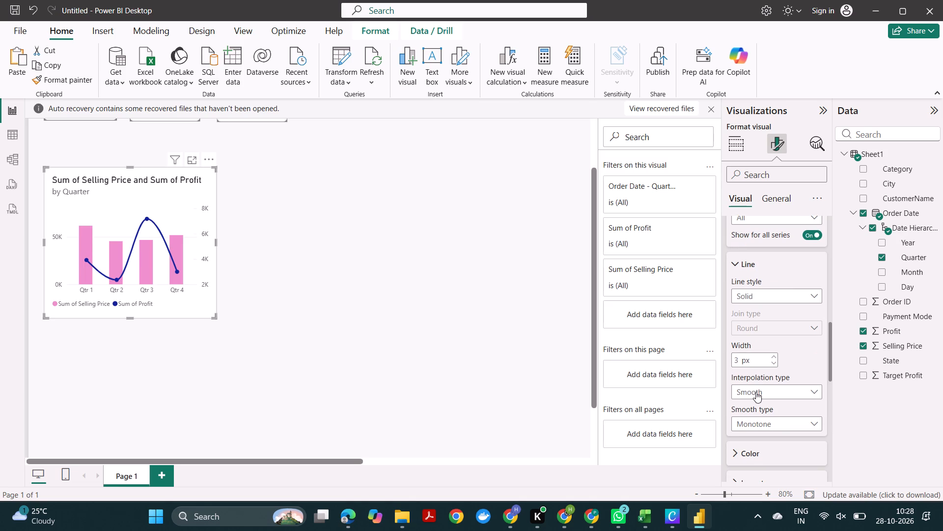
click(756, 392)
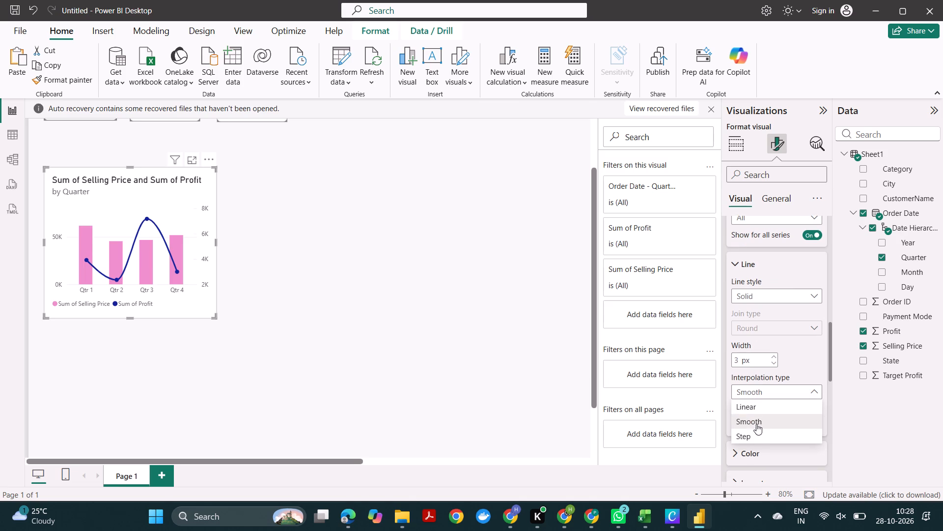
click(757, 406)
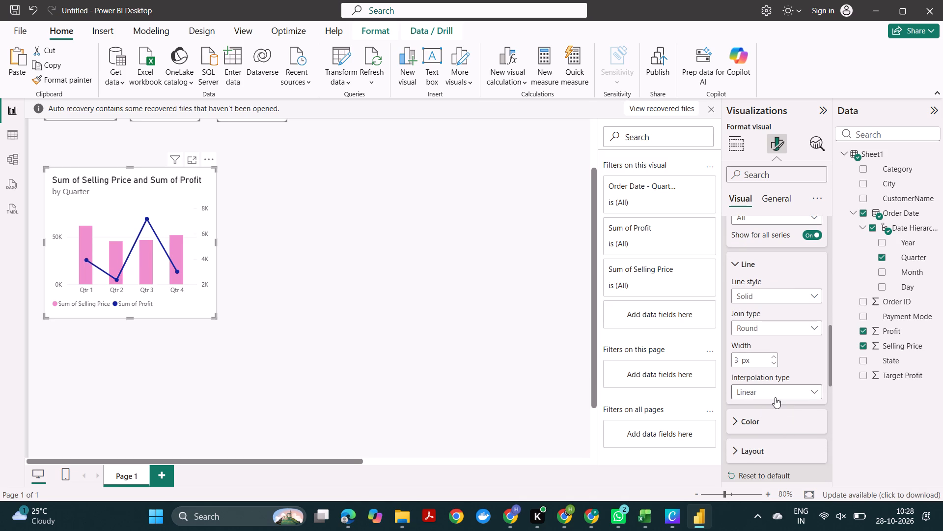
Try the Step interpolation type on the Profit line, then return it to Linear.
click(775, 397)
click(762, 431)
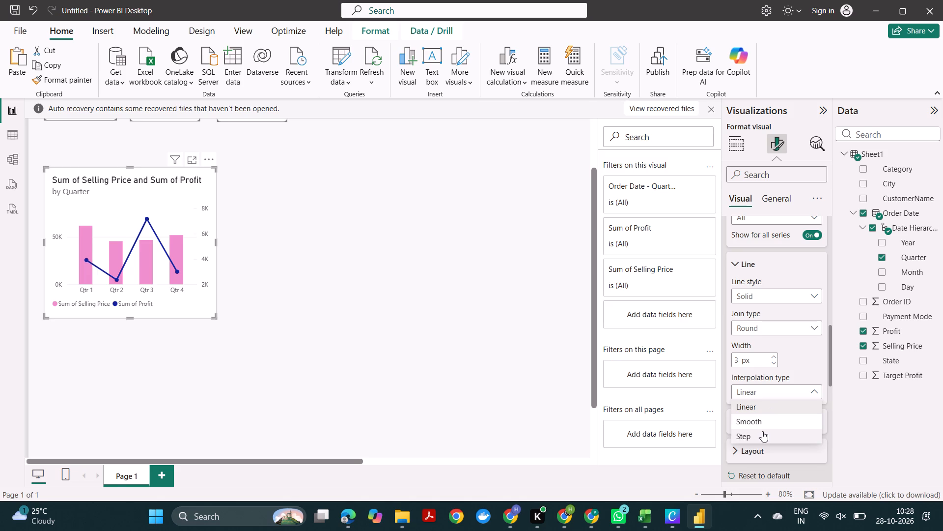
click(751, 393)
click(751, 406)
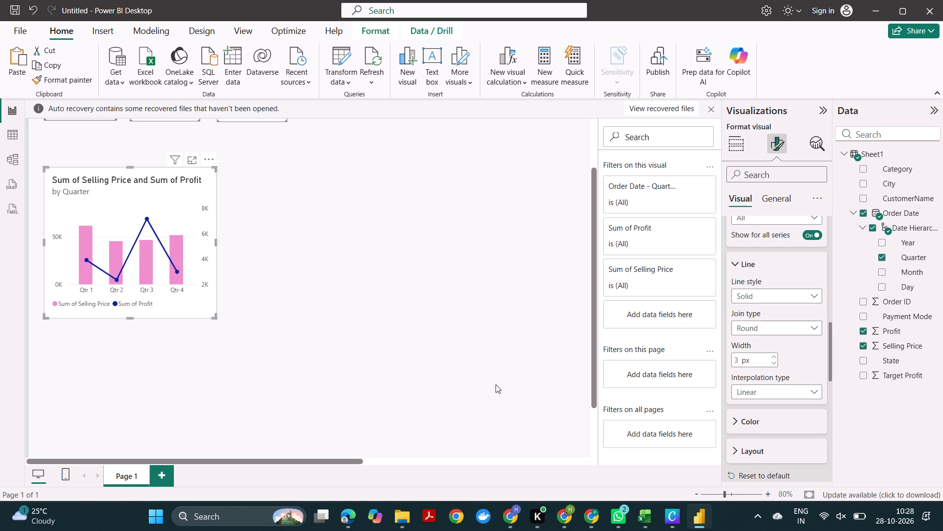
Look over the remaining marker and label settings, then deselect the combo chart and review the dashboard page.
scroll(766, 367, down, 4)
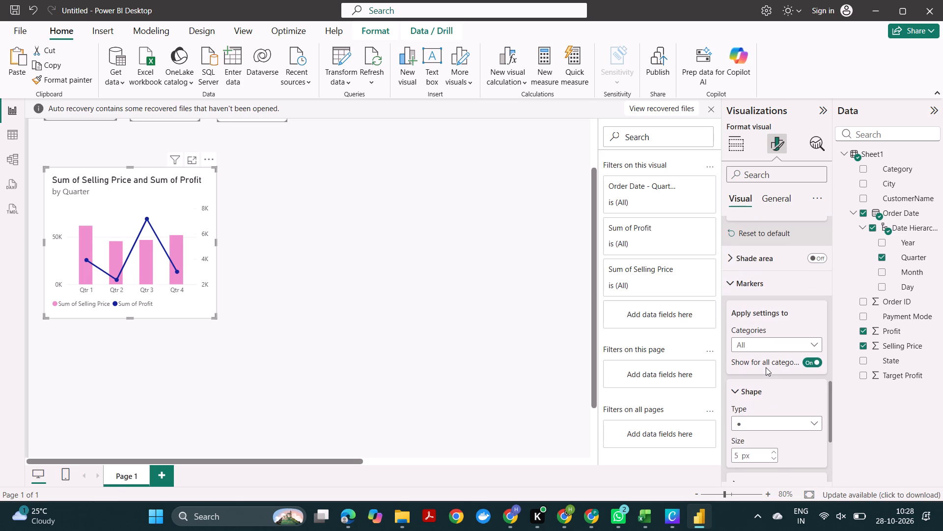
scroll(766, 367, down, 5)
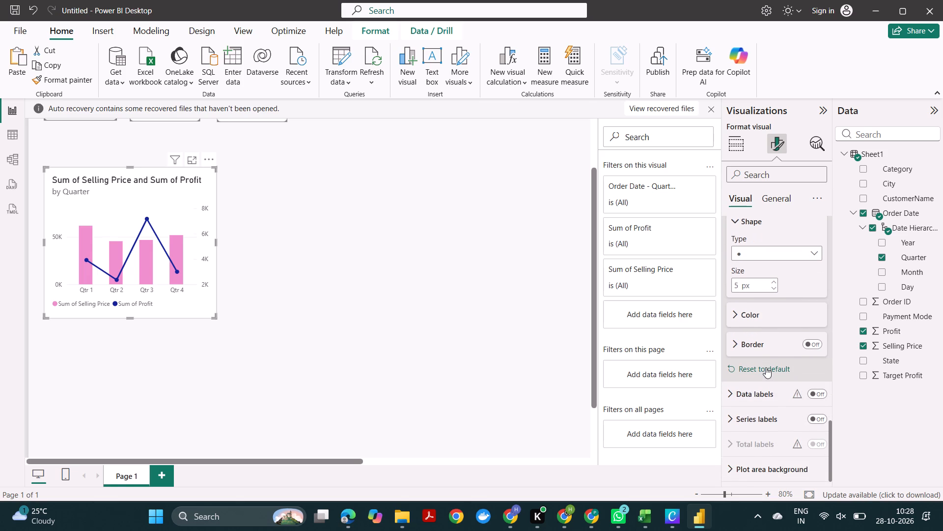
scroll(766, 367, down, 1)
click(380, 354)
scroll(380, 354, up, 1)
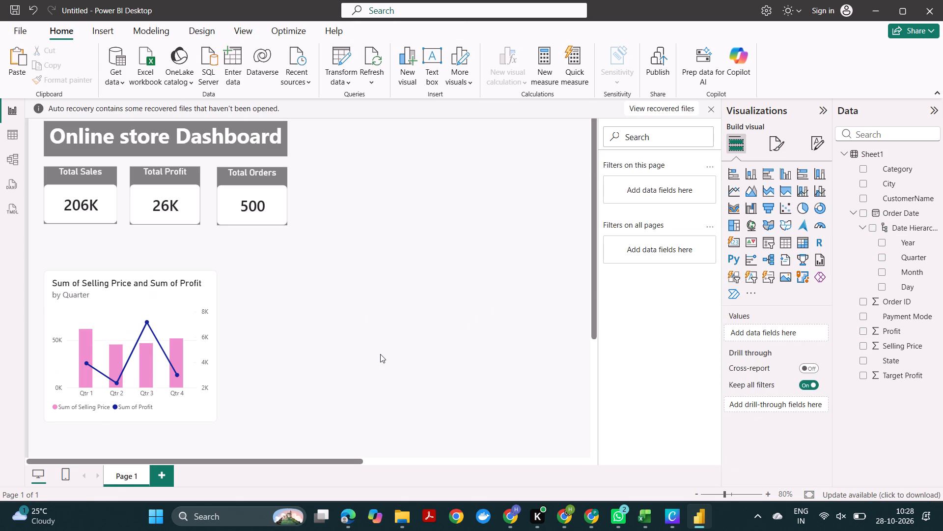